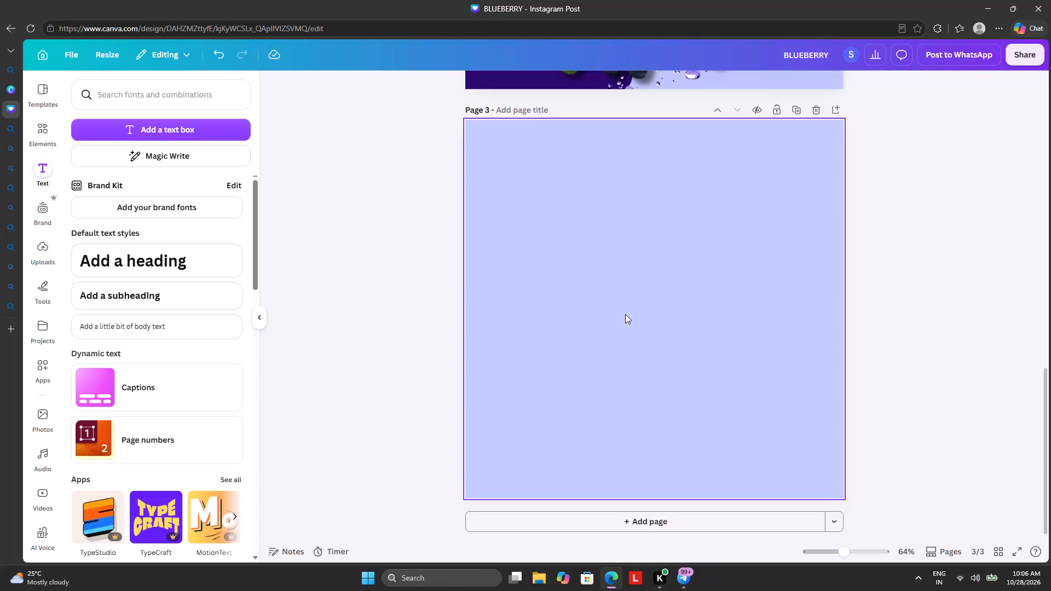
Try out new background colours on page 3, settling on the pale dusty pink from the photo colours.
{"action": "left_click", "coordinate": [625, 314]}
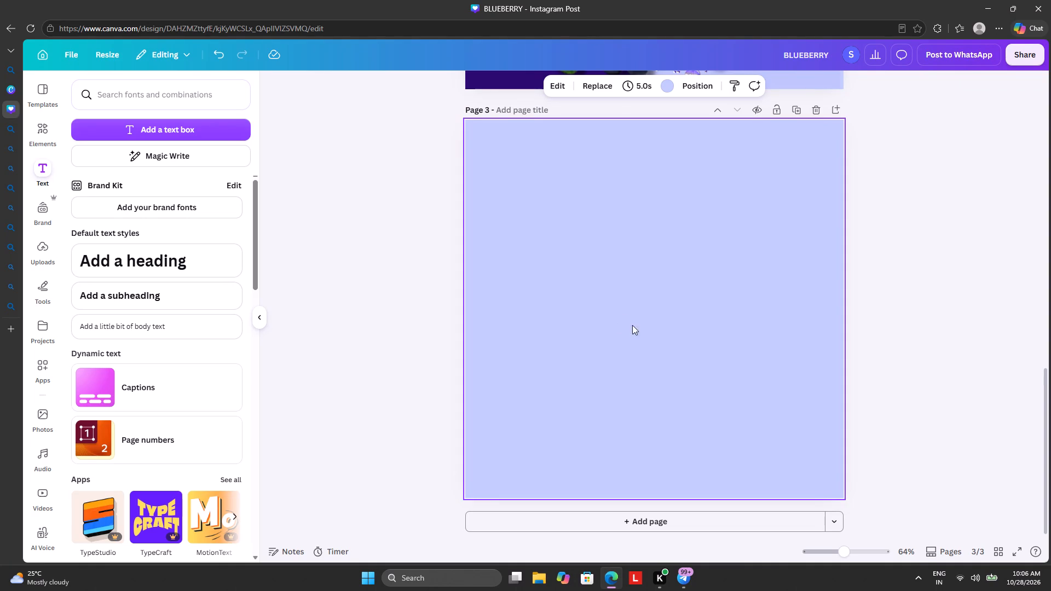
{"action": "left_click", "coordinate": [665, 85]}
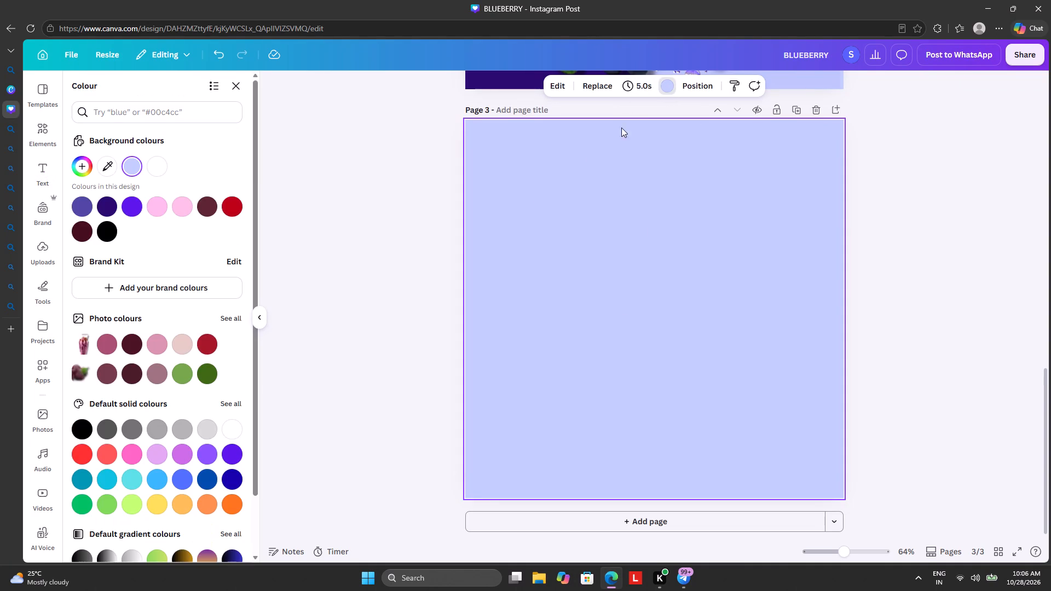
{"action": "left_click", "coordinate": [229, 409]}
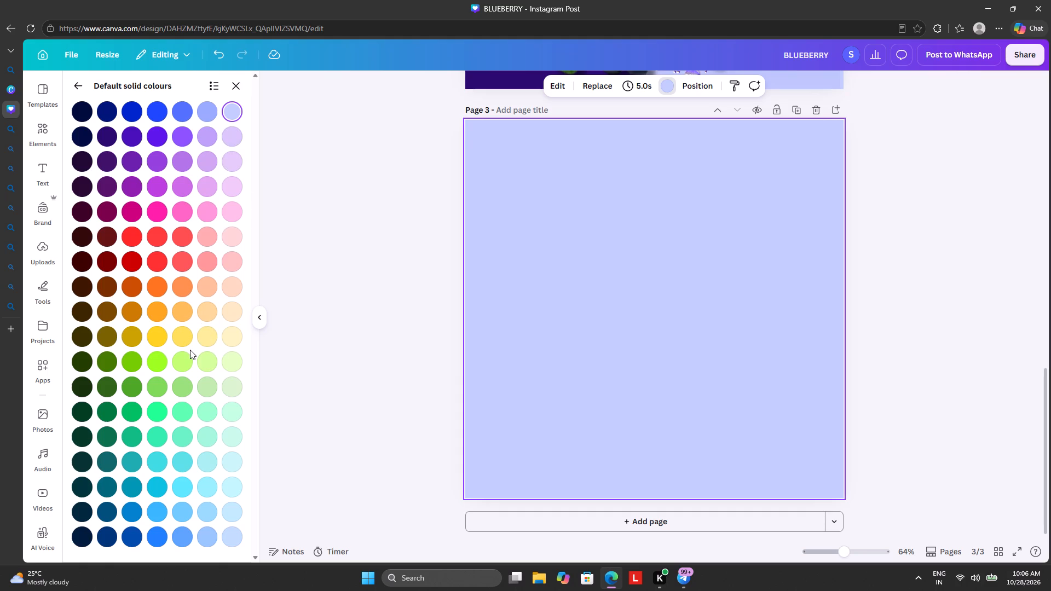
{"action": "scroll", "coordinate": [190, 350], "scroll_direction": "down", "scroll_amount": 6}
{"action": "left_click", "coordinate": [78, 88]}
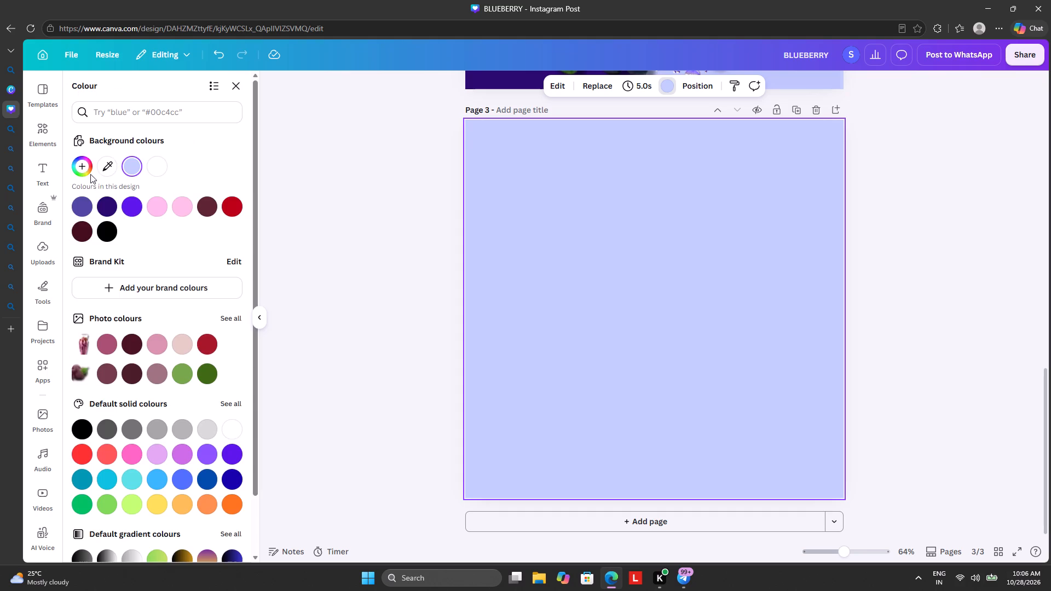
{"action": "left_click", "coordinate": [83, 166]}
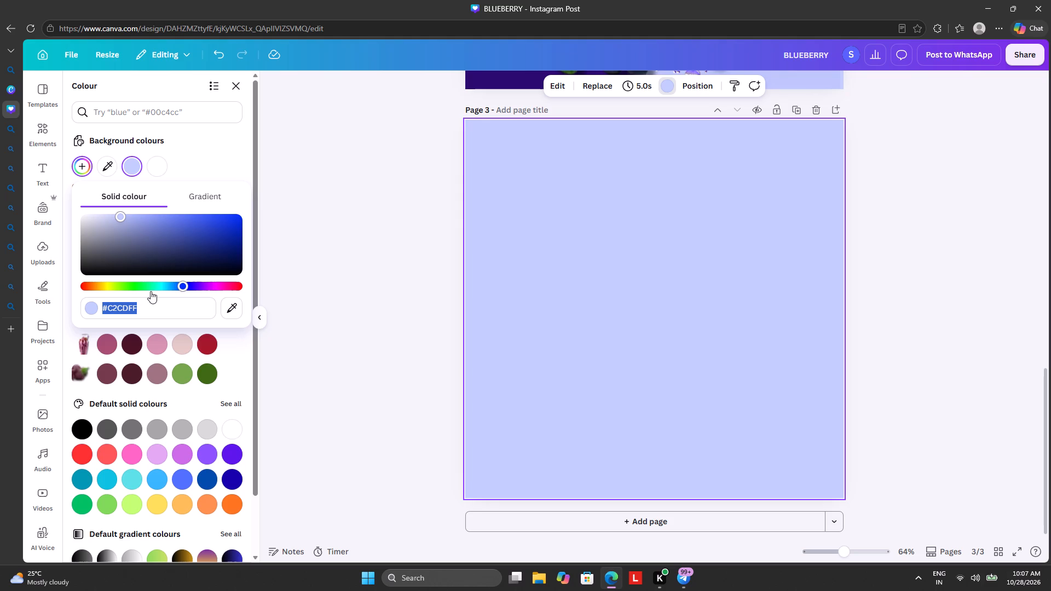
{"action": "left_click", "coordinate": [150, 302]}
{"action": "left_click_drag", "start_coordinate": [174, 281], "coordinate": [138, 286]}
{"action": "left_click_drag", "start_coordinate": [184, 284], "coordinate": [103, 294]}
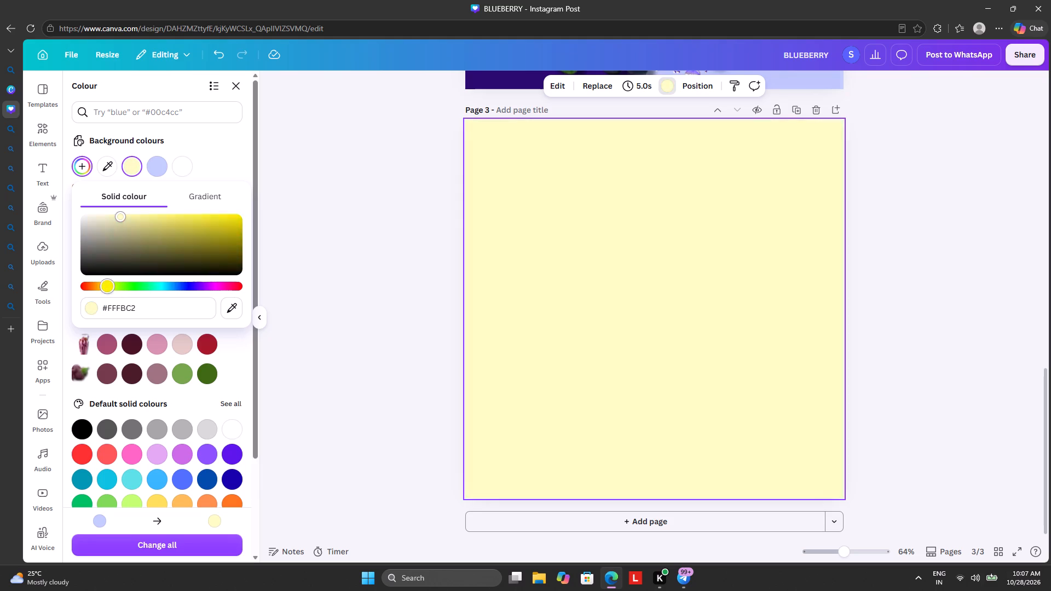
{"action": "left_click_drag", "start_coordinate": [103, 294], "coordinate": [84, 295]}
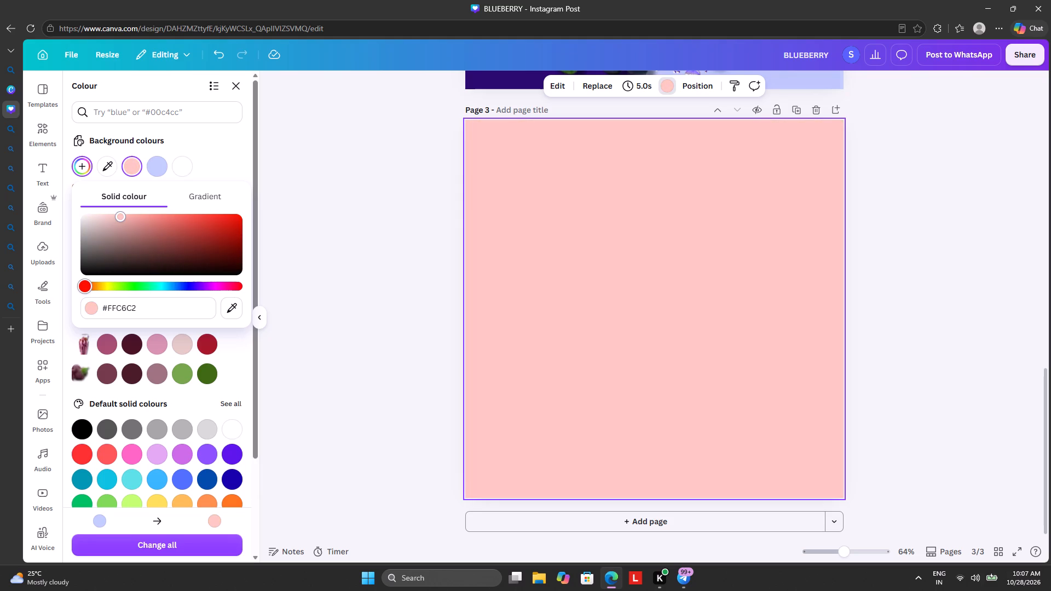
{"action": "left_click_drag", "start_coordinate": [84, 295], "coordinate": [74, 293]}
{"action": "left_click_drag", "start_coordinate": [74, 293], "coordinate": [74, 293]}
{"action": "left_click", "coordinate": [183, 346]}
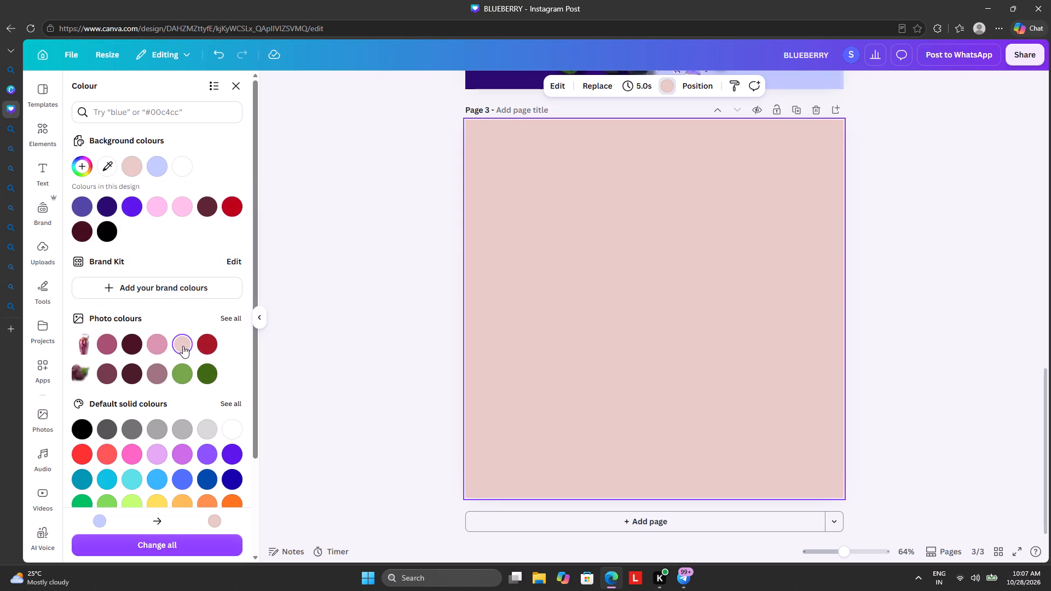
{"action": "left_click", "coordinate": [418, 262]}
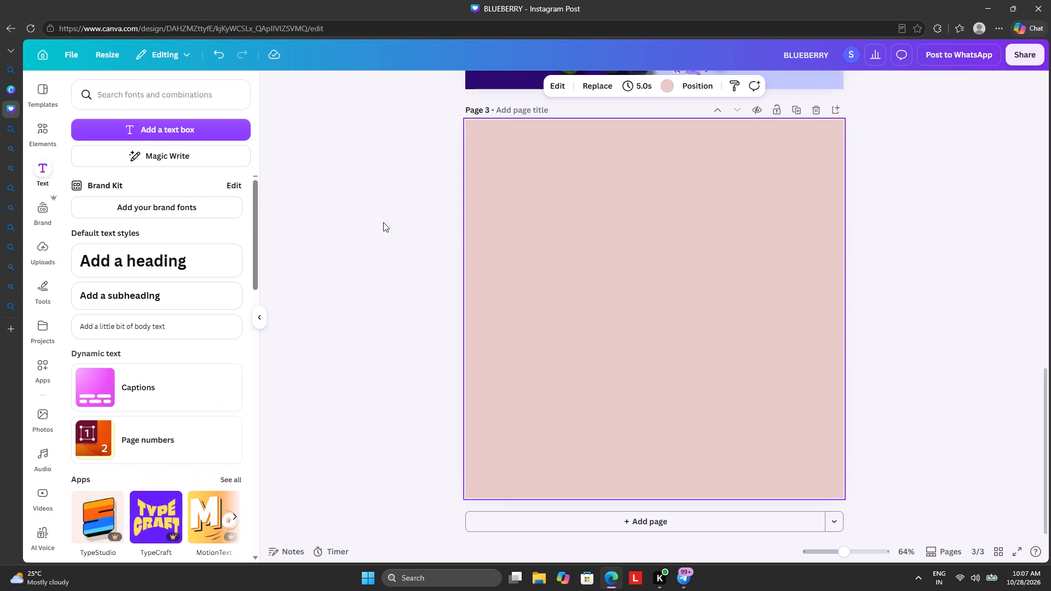
Search the elements library for SHAPE and show the full set of results in the Shapes category.
{"action": "left_click", "coordinate": [47, 134]}
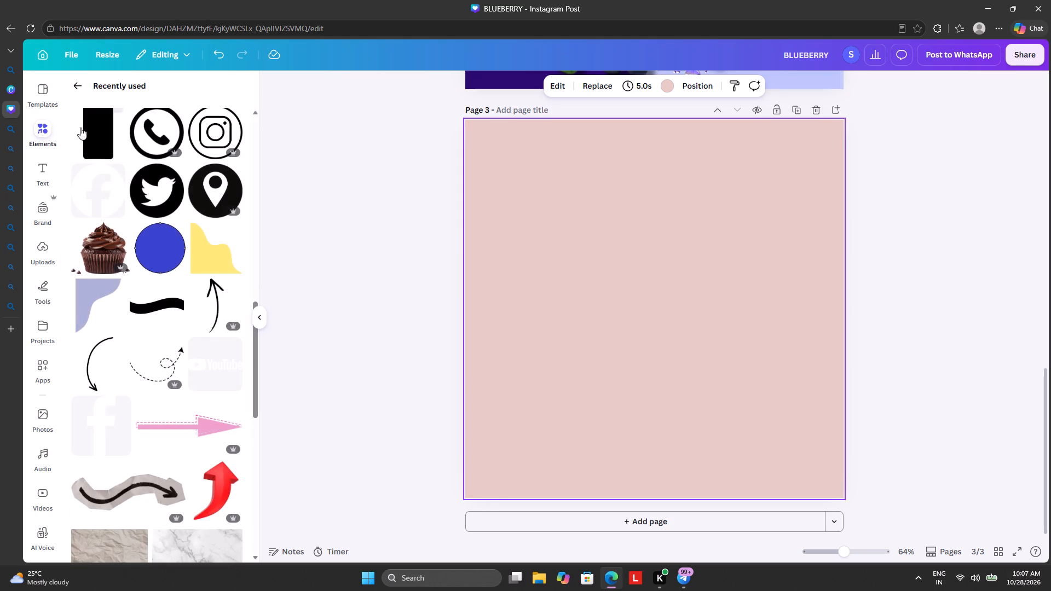
{"action": "scroll", "coordinate": [189, 246], "scroll_direction": "up", "scroll_amount": 10}
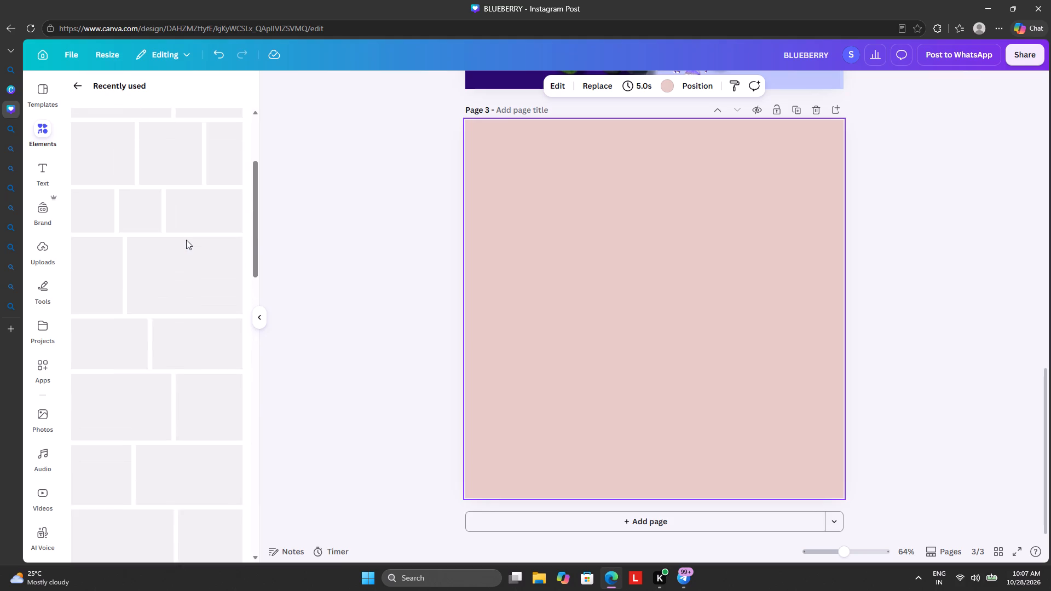
{"action": "scroll", "coordinate": [186, 239], "scroll_direction": "up", "scroll_amount": 14}
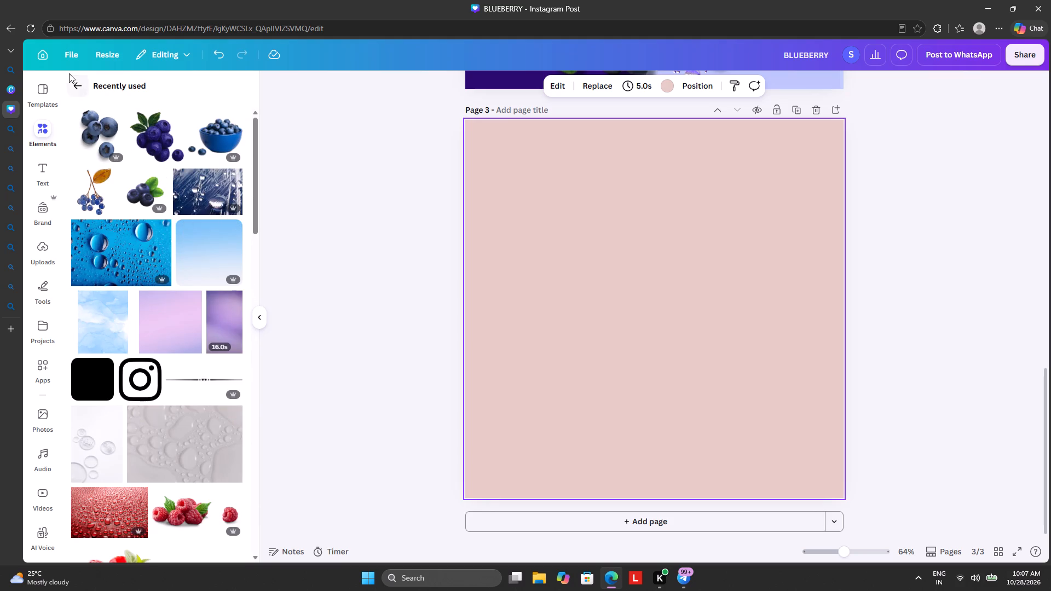
{"action": "left_click", "coordinate": [69, 73]}
{"action": "left_click", "coordinate": [72, 89]}
{"action": "left_click", "coordinate": [113, 95]}
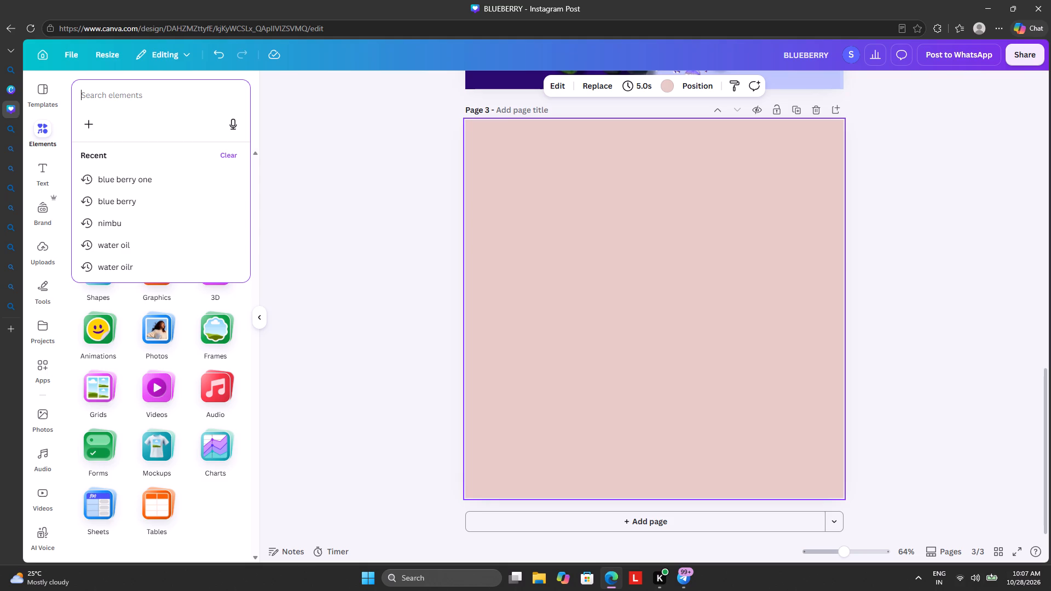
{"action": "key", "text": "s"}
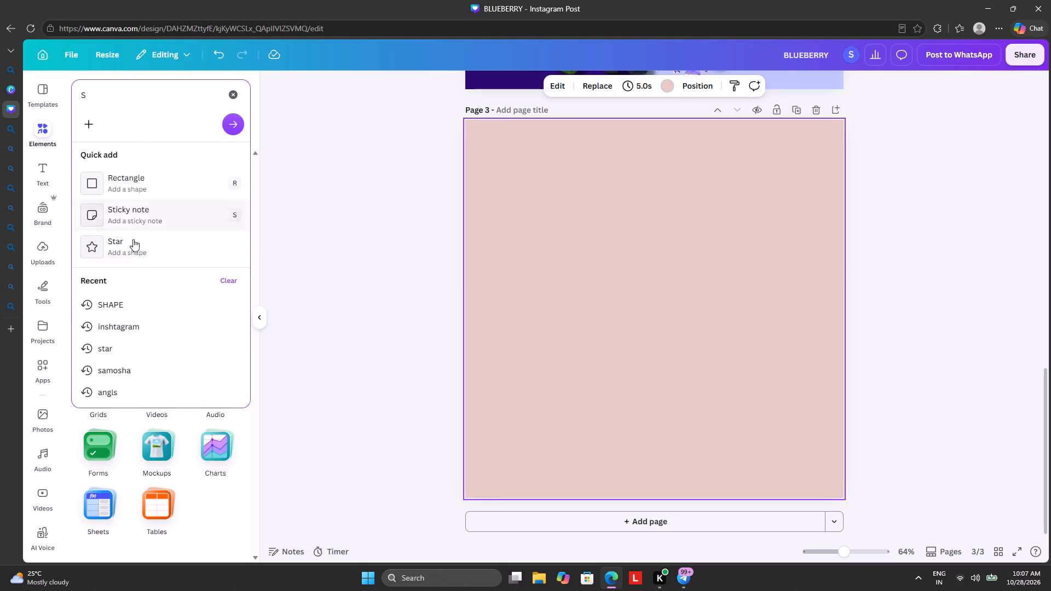
{"action": "left_click", "coordinate": [119, 297]}
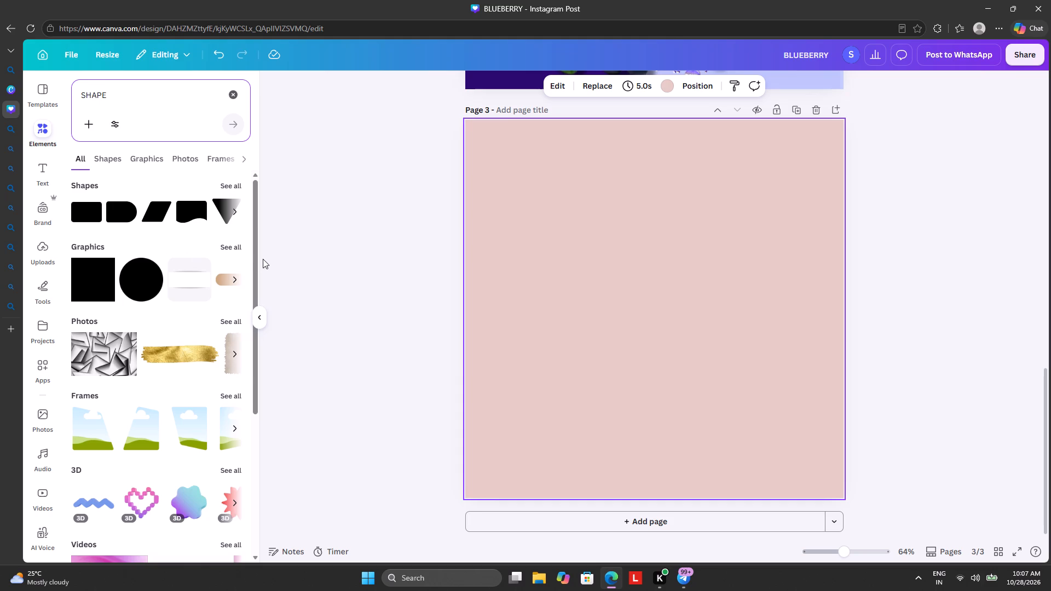
{"action": "left_click", "coordinate": [238, 188]}
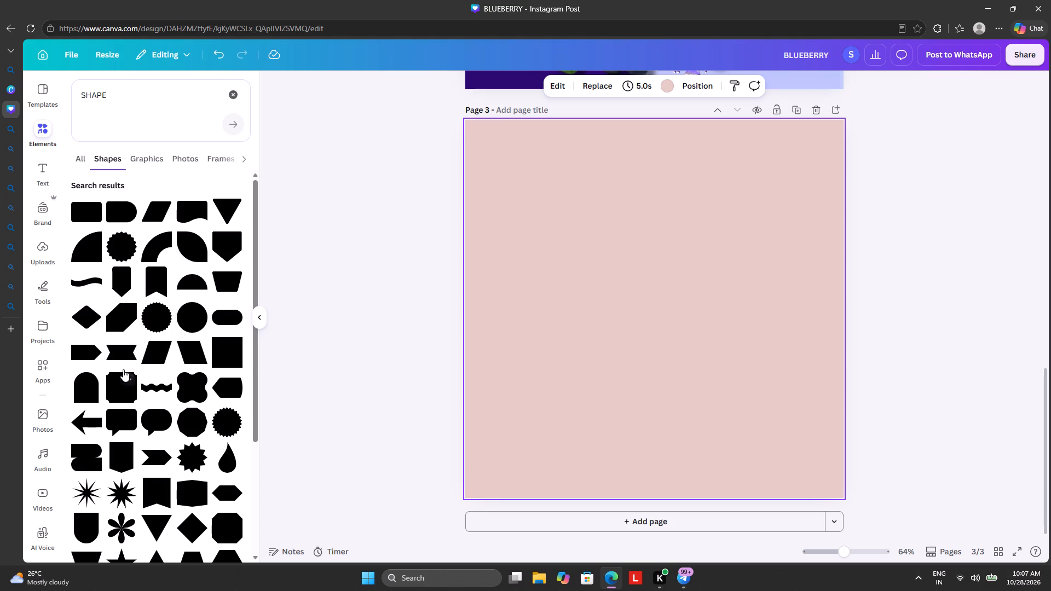
Browse the shape results and add the solid block shape with a right-pointing end to page 3.
{"action": "scroll", "coordinate": [189, 215], "scroll_direction": "down", "scroll_amount": 5}
{"action": "scroll", "coordinate": [189, 215], "scroll_direction": "up", "scroll_amount": 4}
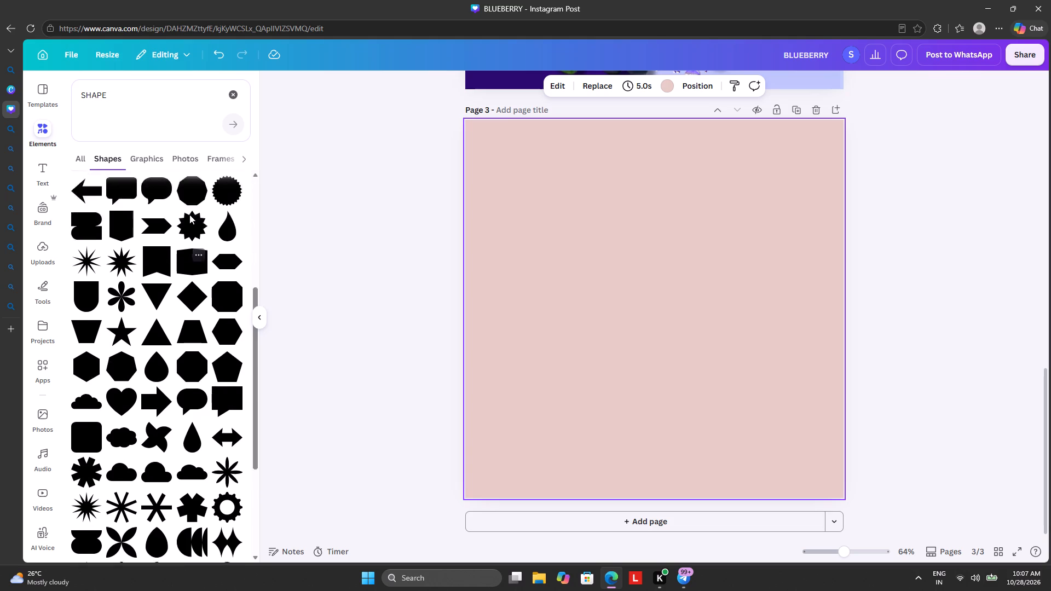
{"action": "scroll", "coordinate": [189, 215], "scroll_direction": "up", "scroll_amount": 4}
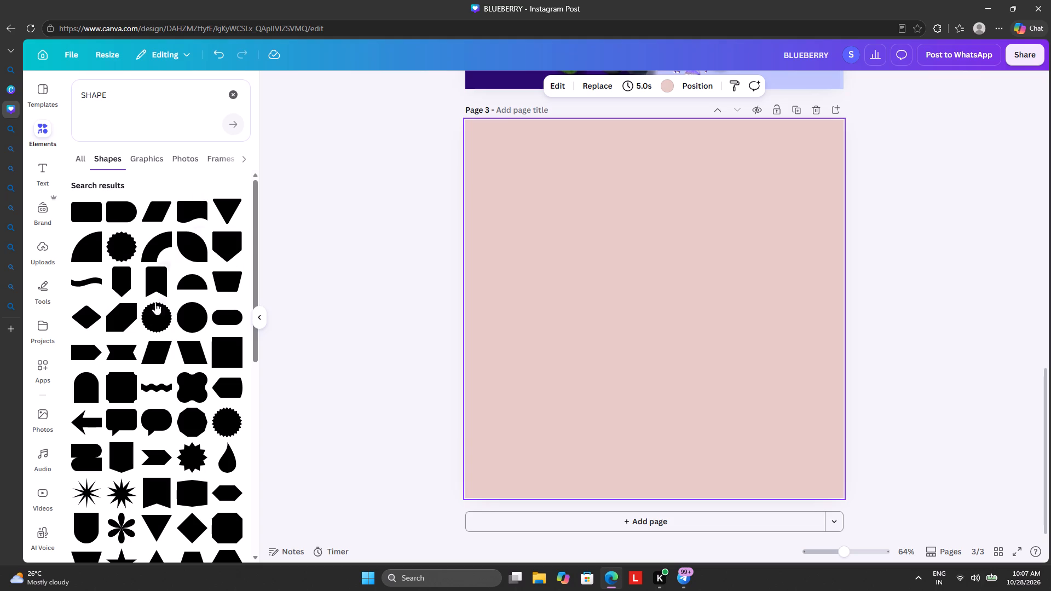
{"action": "left_click", "coordinate": [68, 349]}
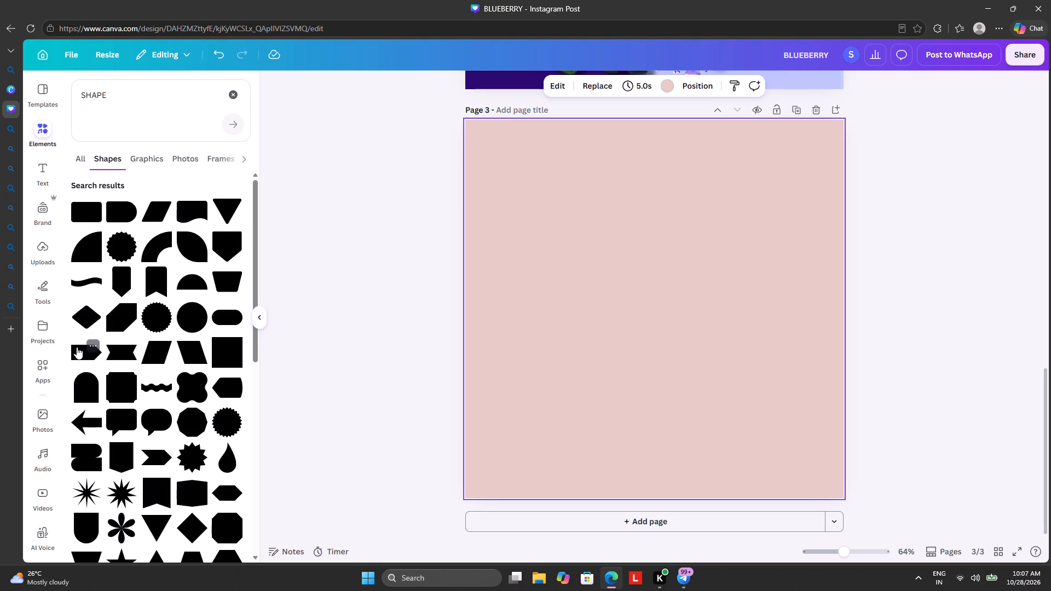
{"action": "left_click", "coordinate": [78, 347]}
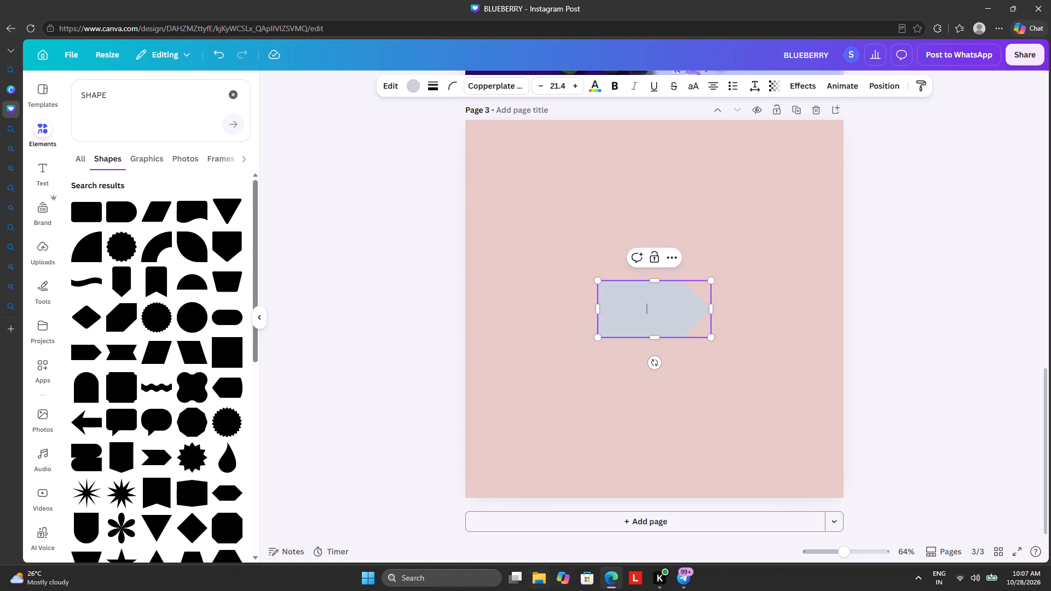
Rotate the pentagon shape to -90° so that its point faces upward.
{"action": "left_click_drag", "start_coordinate": [658, 308], "coordinate": [644, 288]}
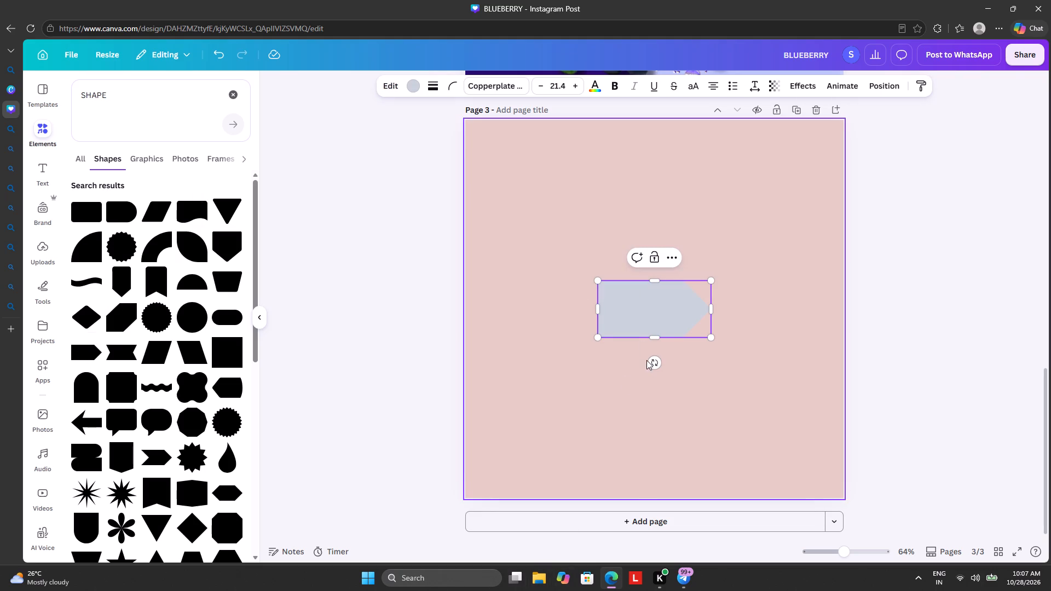
{"action": "left_click_drag", "start_coordinate": [653, 361], "coordinate": [681, 318]}
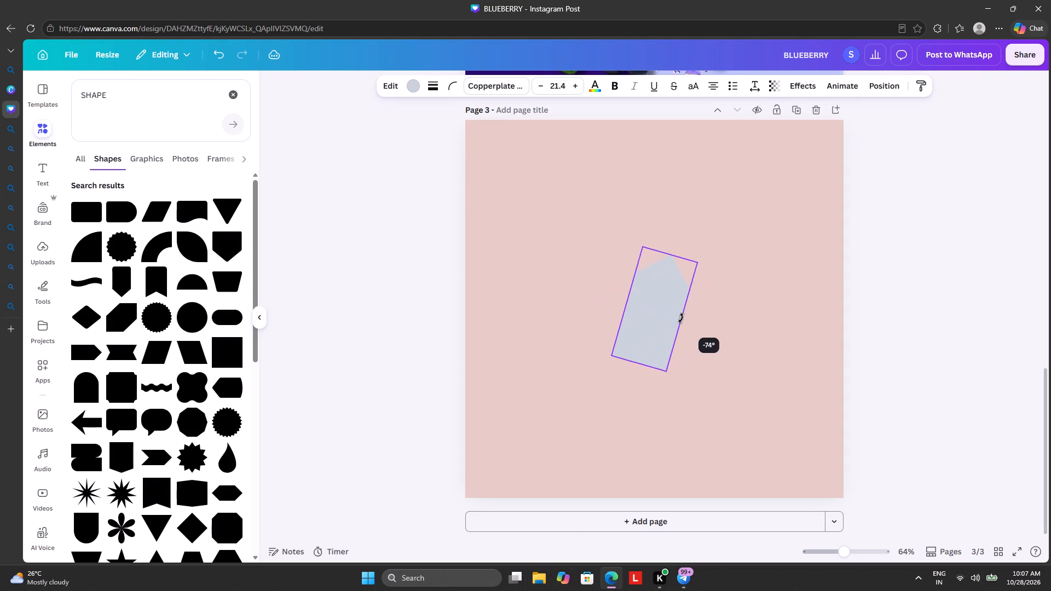
{"action": "left_click_drag", "start_coordinate": [681, 318], "coordinate": [673, 308]}
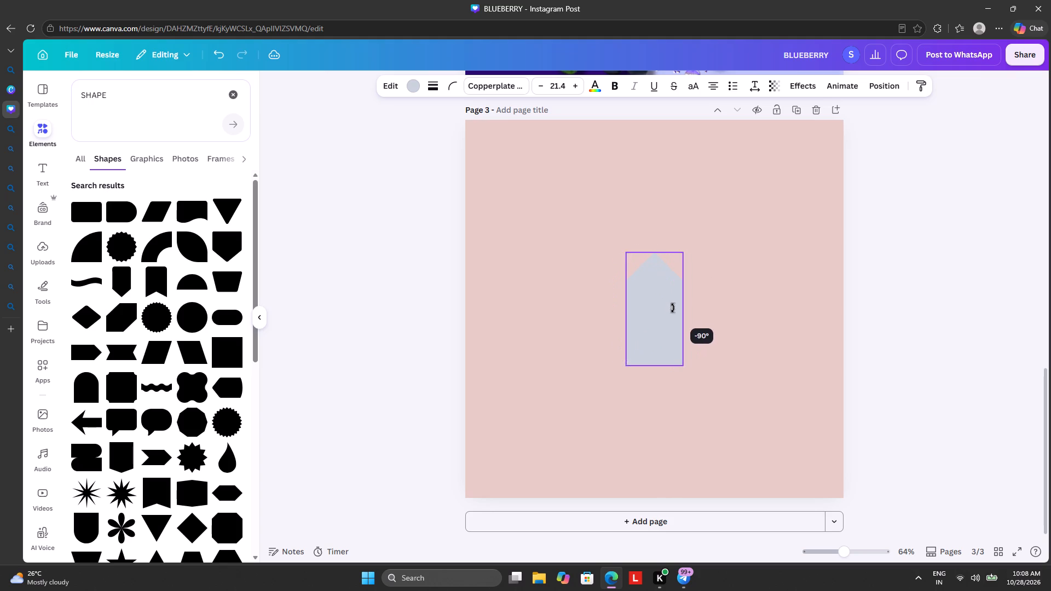
{"action": "left_click_drag", "start_coordinate": [673, 308], "coordinate": [673, 309]}
Set the page 3 background colour to white.
{"action": "left_click", "coordinate": [725, 260]}
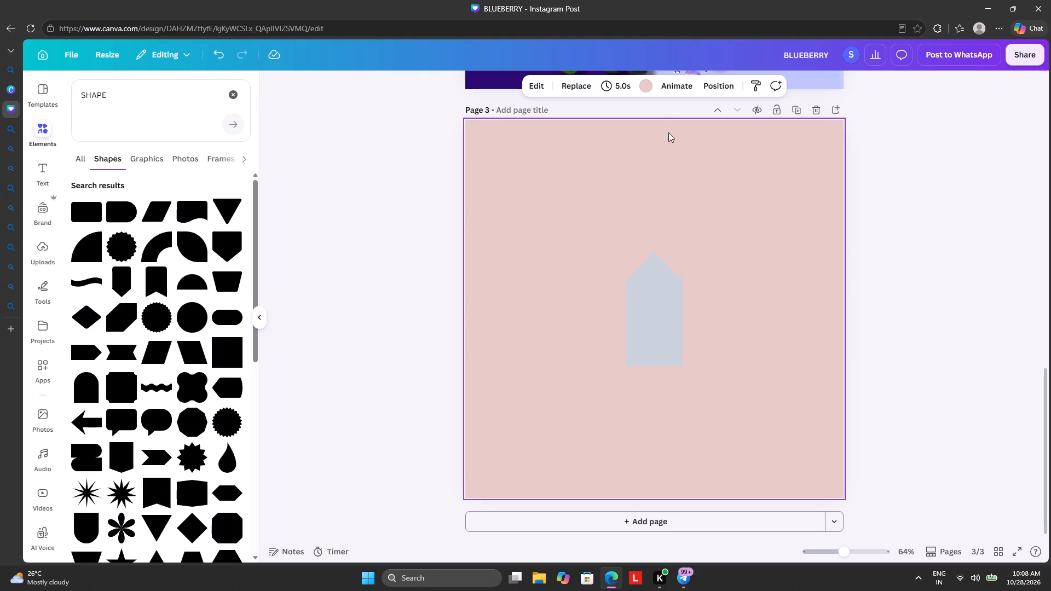
{"action": "left_click", "coordinate": [643, 86]}
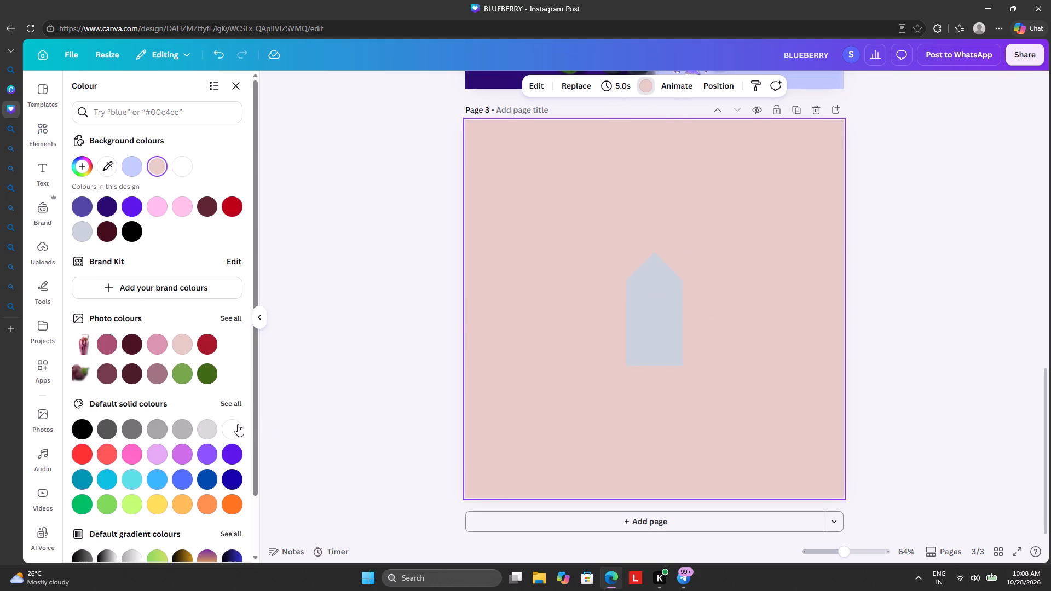
{"action": "left_click", "coordinate": [230, 426]}
Enlarge the pentagon proportionally and move it up so its pointed end extends beyond the top edge of page 3.
{"action": "left_click", "coordinate": [628, 334]}
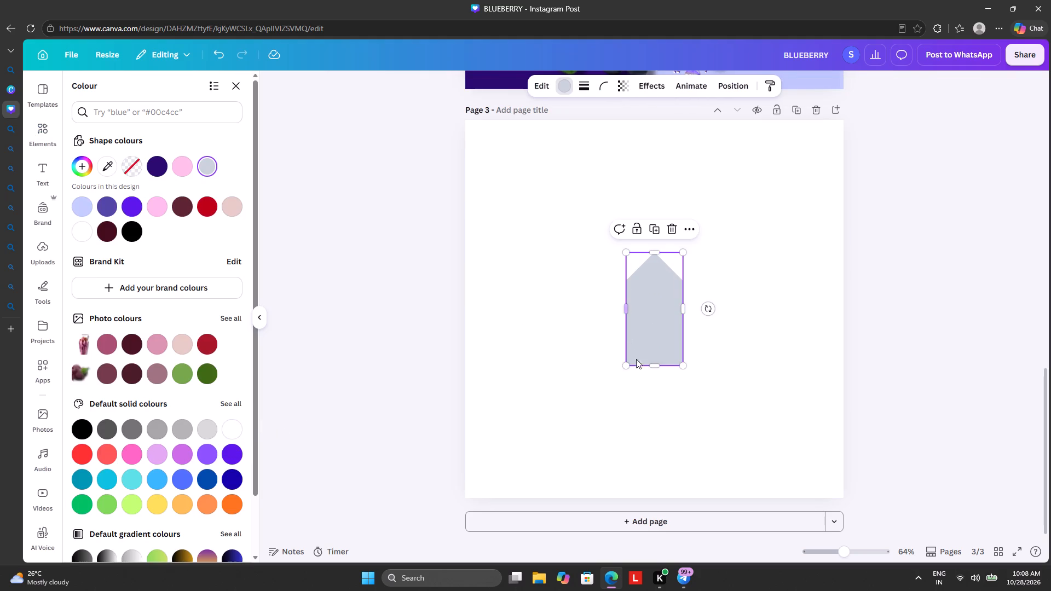
{"action": "left_click_drag", "start_coordinate": [628, 362], "coordinate": [550, 462]}
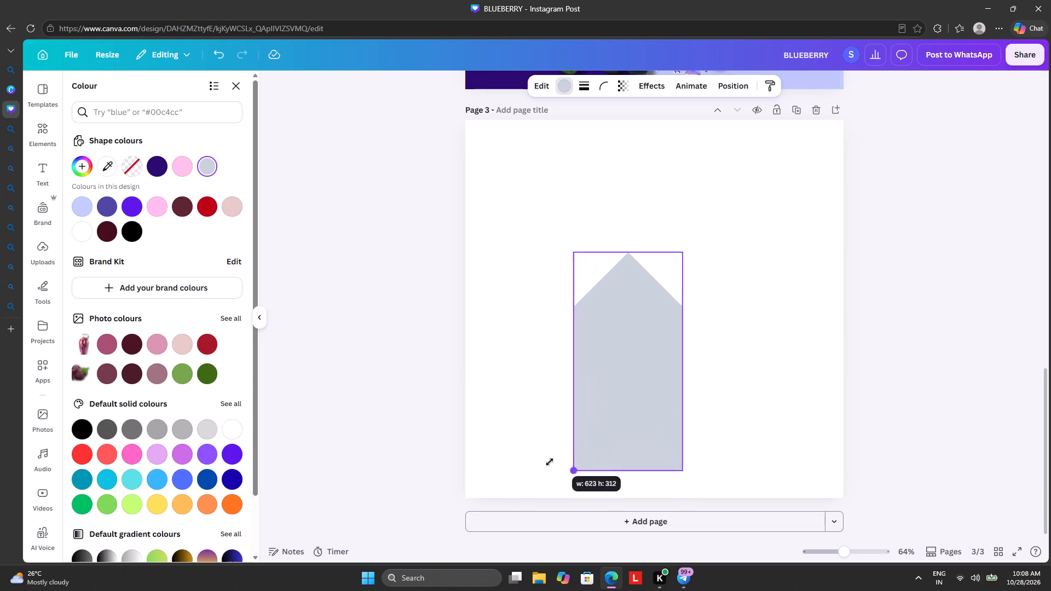
{"action": "left_click_drag", "start_coordinate": [550, 462], "coordinate": [513, 500]}
{"action": "left_click_drag", "start_coordinate": [603, 421], "coordinate": [685, 269]}
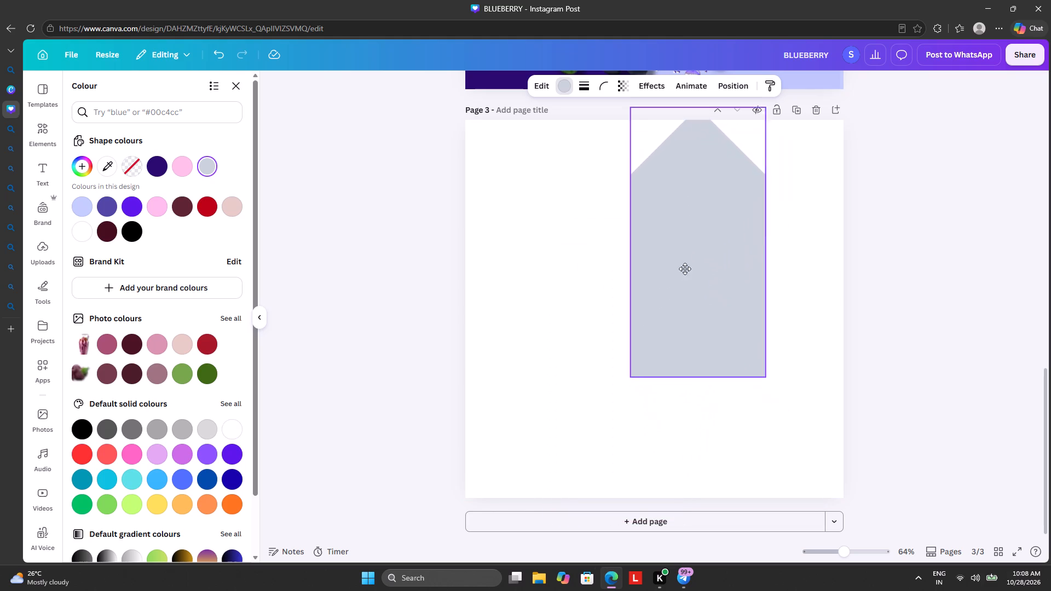
{"action": "left_click_drag", "start_coordinate": [685, 269], "coordinate": [684, 220]}
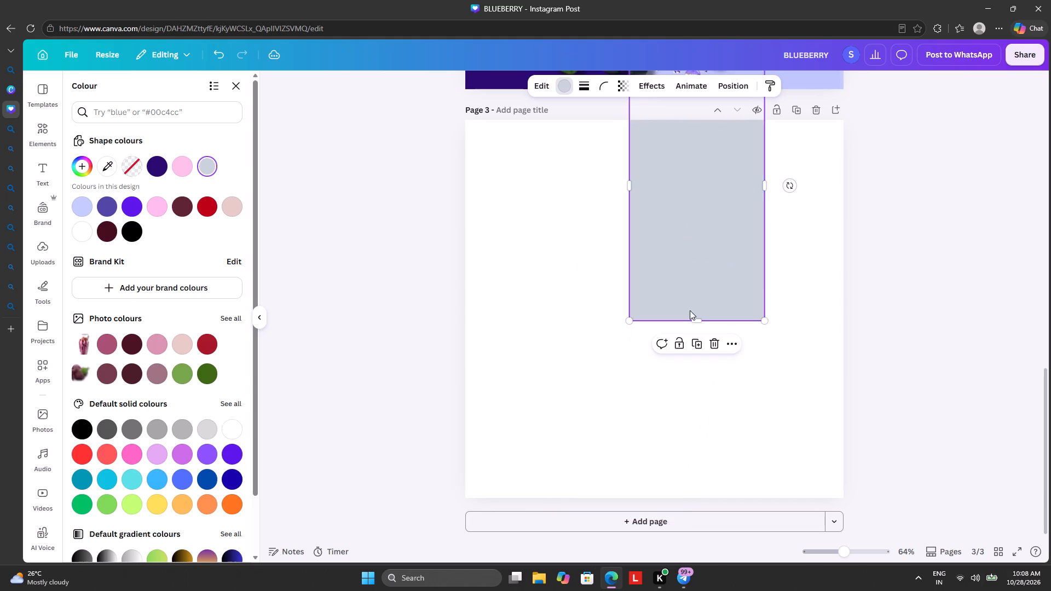
Stretch the shape to a length of about 1,085 and narrow it from its left side into a slim vertical band.
{"action": "left_click_drag", "start_coordinate": [696, 320], "coordinate": [701, 401]}
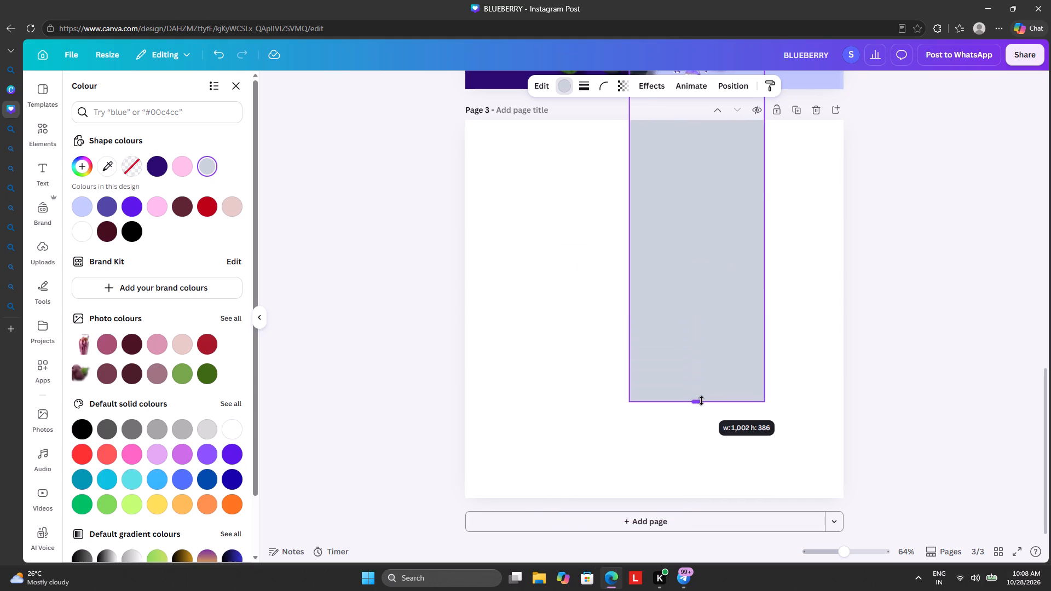
{"action": "left_click_drag", "start_coordinate": [701, 401], "coordinate": [703, 430]}
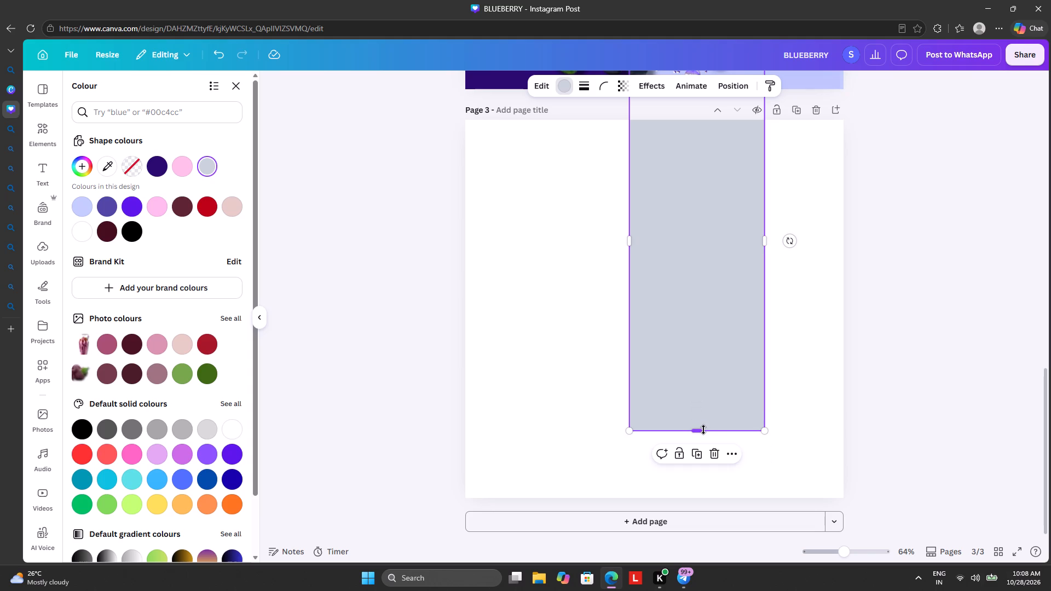
{"action": "left_click_drag", "start_coordinate": [628, 239], "coordinate": [644, 241]}
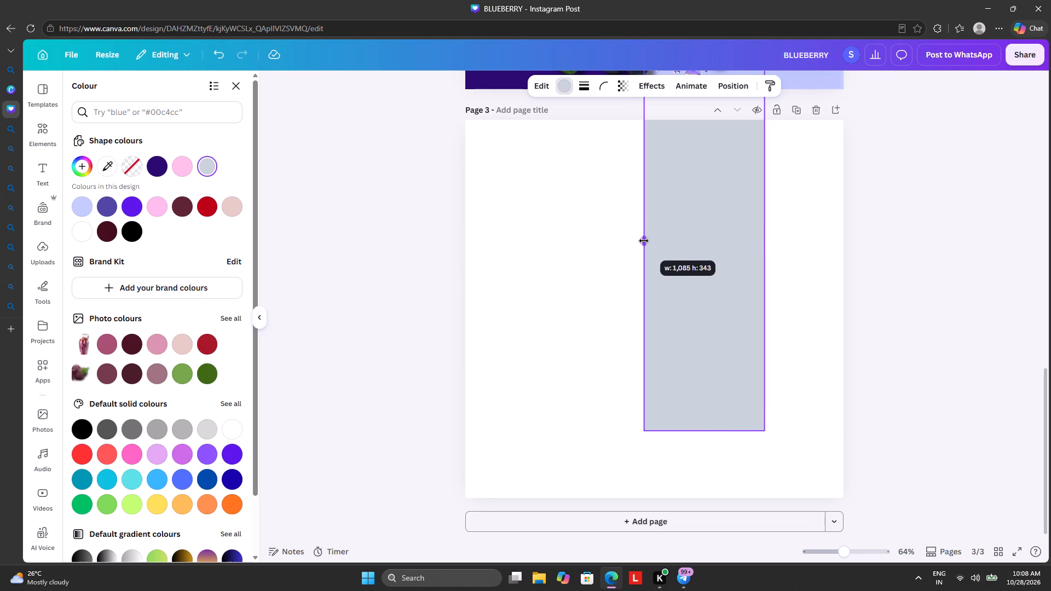
{"action": "left_click_drag", "start_coordinate": [644, 241], "coordinate": [675, 245]}
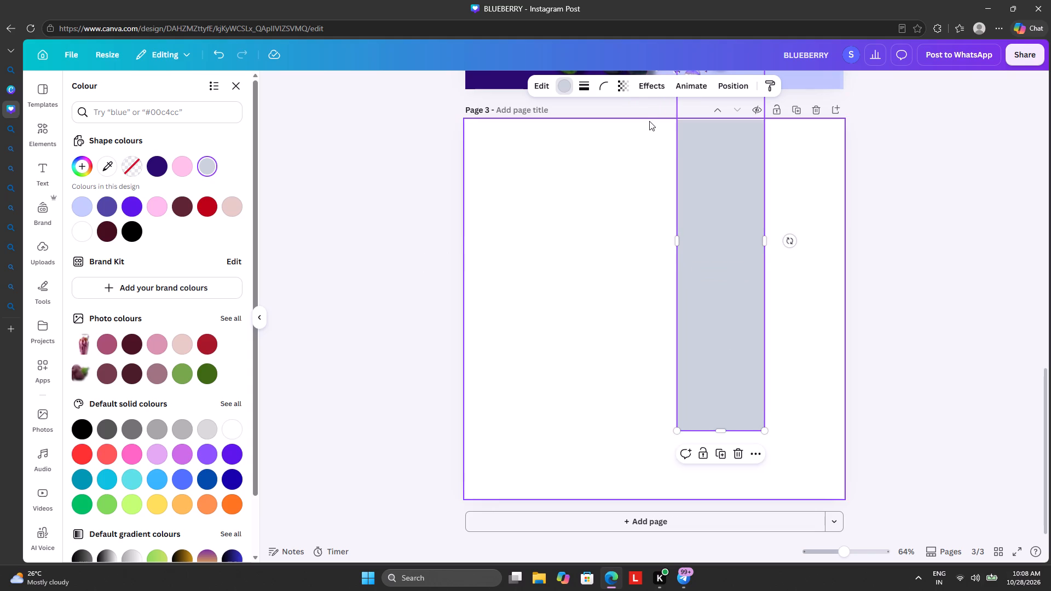
Fill the vertical band with the pale dusty pink from the photo colours.
{"action": "left_click", "coordinate": [561, 85]}
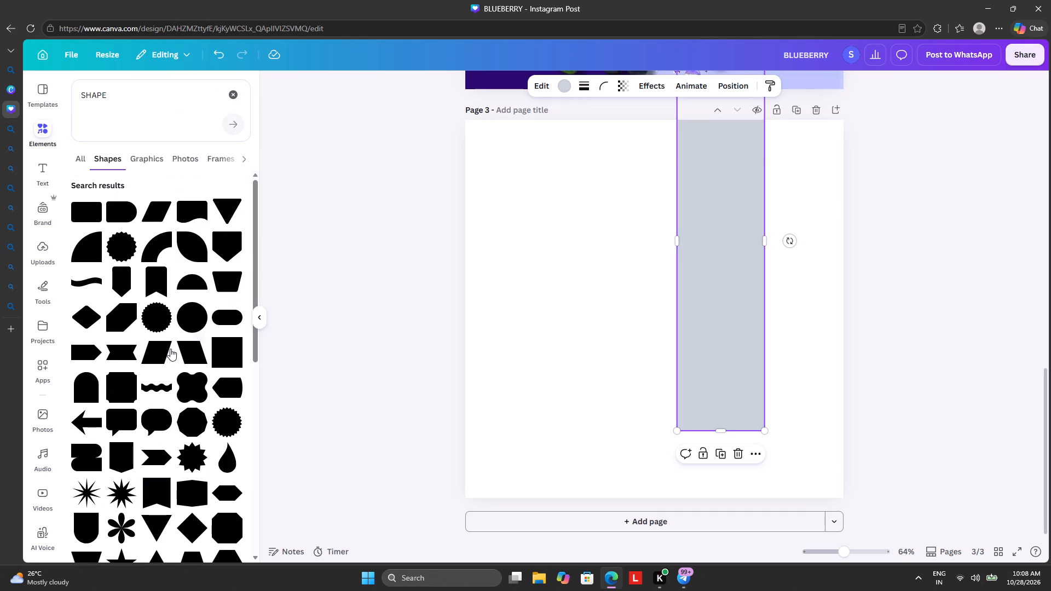
{"action": "left_click", "coordinate": [556, 83]}
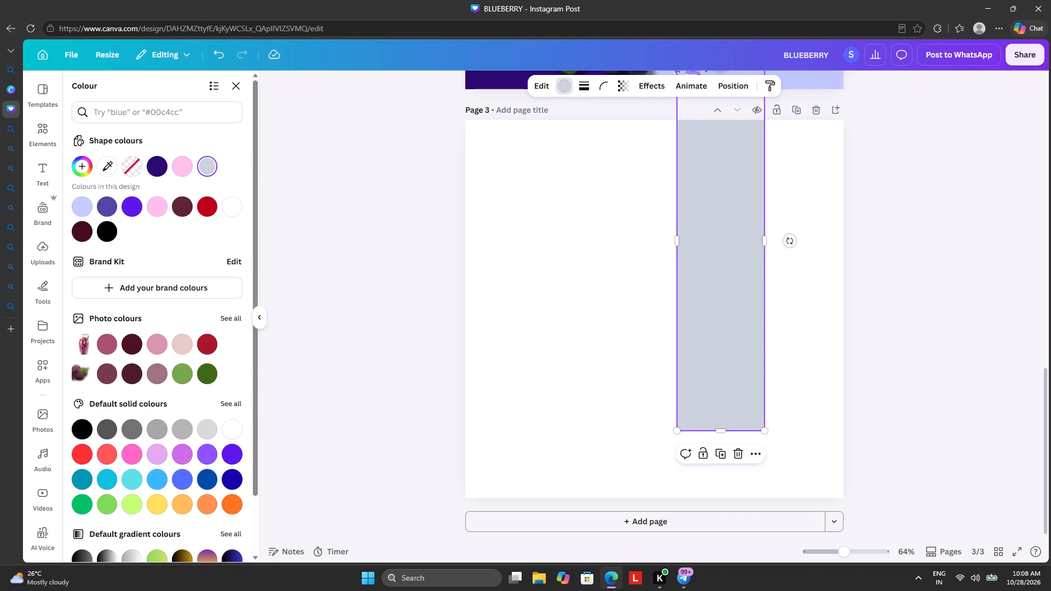
{"action": "left_click", "coordinate": [186, 347]}
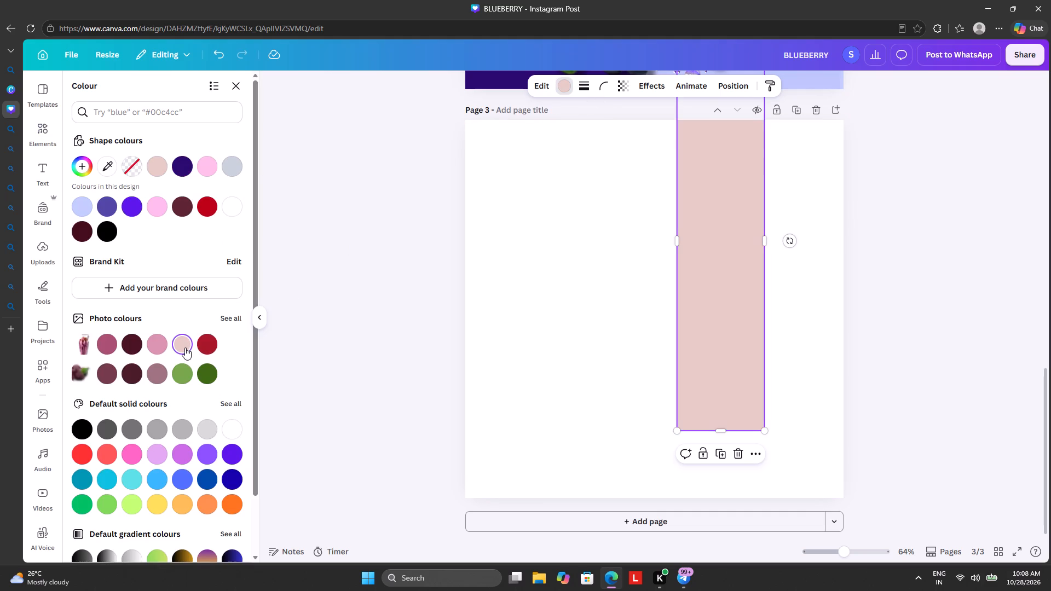
{"action": "left_click", "coordinate": [371, 307]}
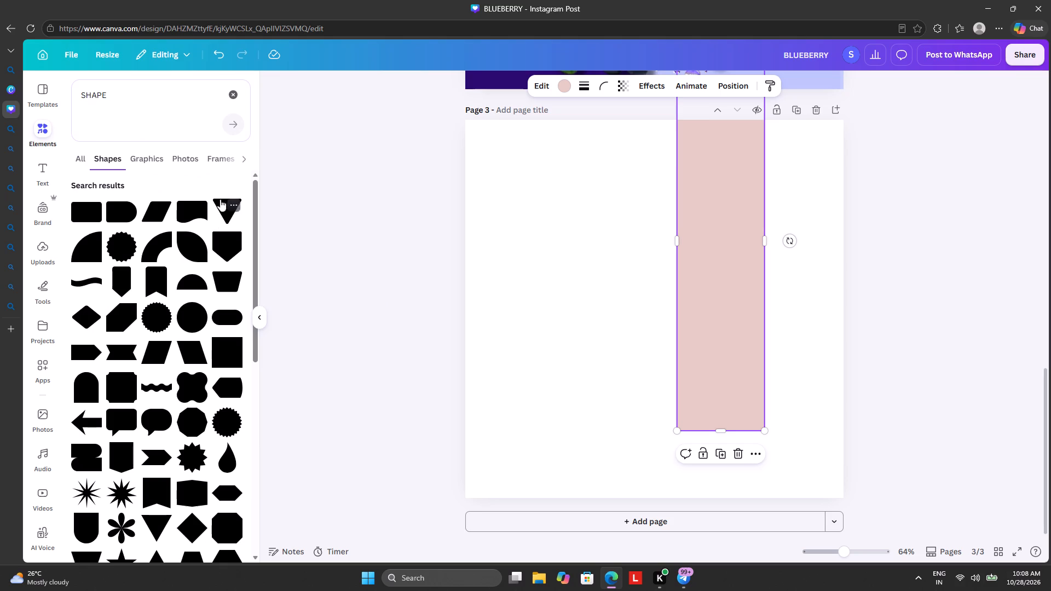
{"action": "left_click", "coordinate": [55, 406]}
Search the photo library for nike shoes and look through the first results for a suitable sneaker picture.
{"action": "left_click", "coordinate": [213, 103]}
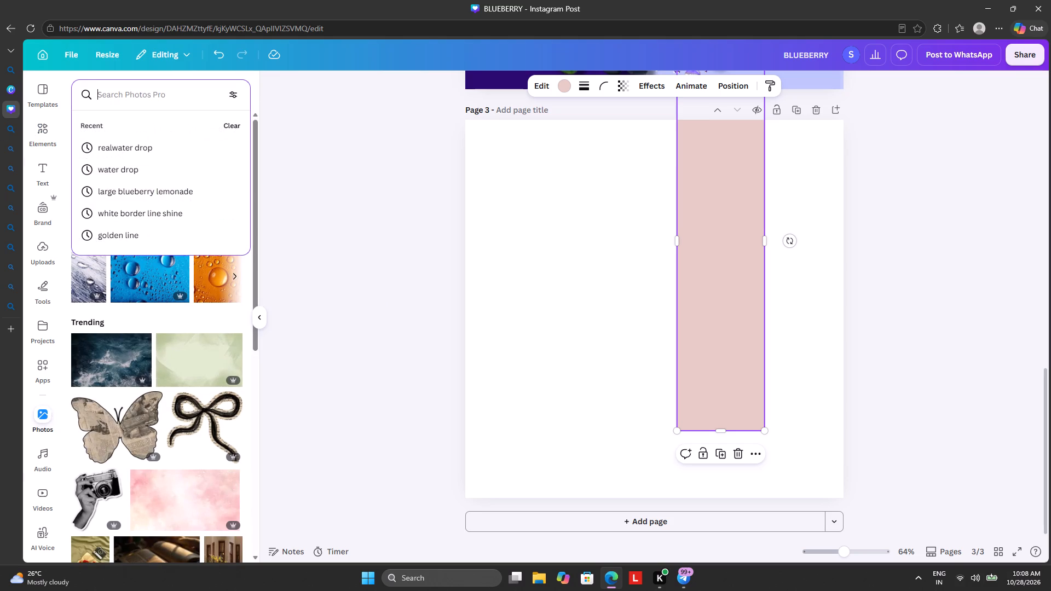
{"action": "key", "text": "n"}
{"action": "type", "text": "IK"}
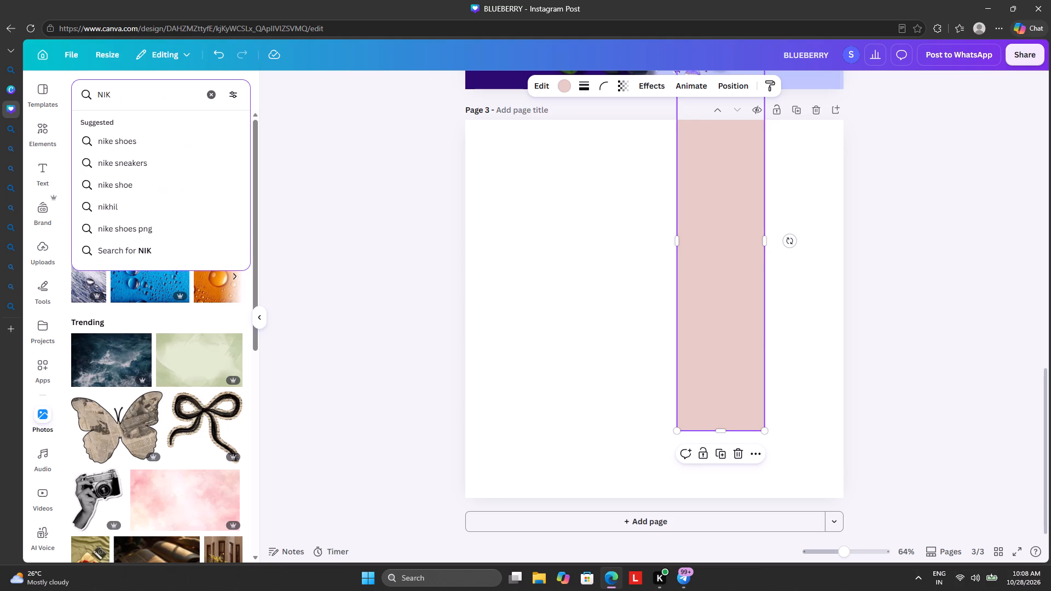
{"action": "type", "text": "E"}
{"action": "key", "text": "space"}
{"action": "left_click", "coordinate": [215, 137]}
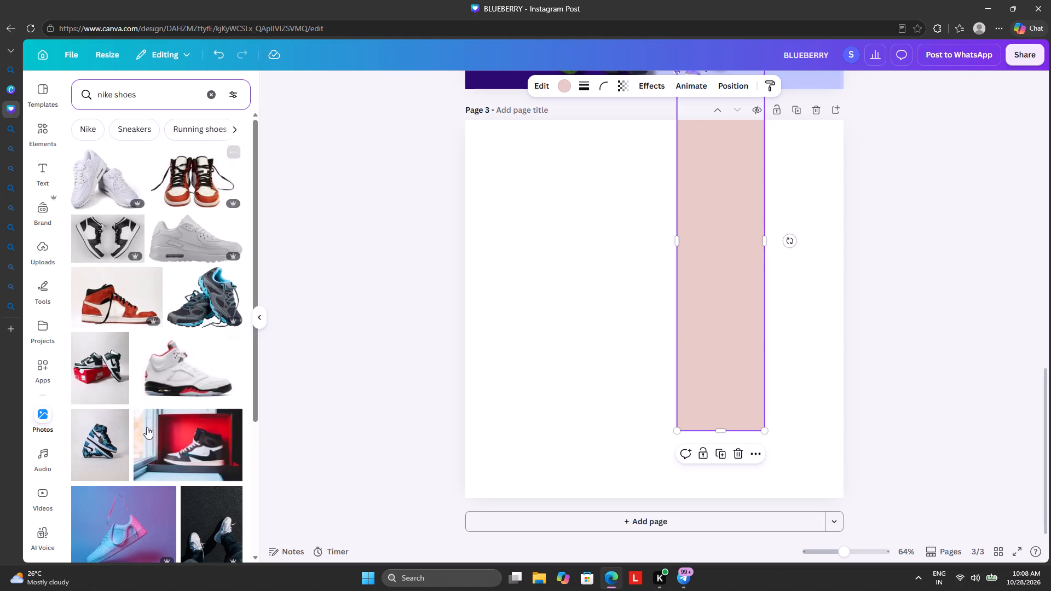
{"action": "scroll", "coordinate": [143, 431], "scroll_direction": "down", "scroll_amount": 4}
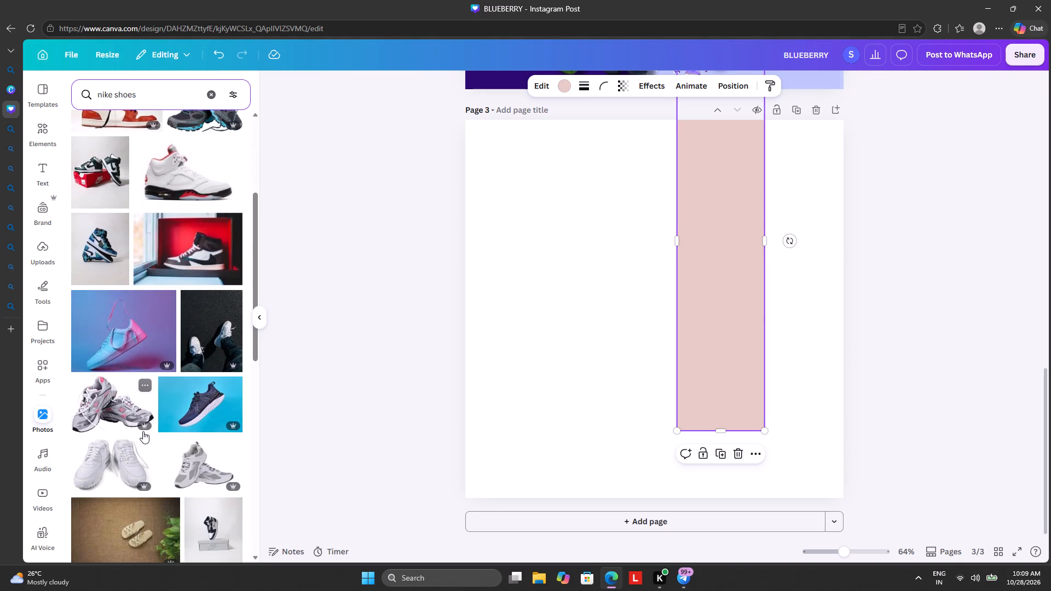
{"action": "scroll", "coordinate": [138, 420], "scroll_direction": "down", "scroll_amount": 3}
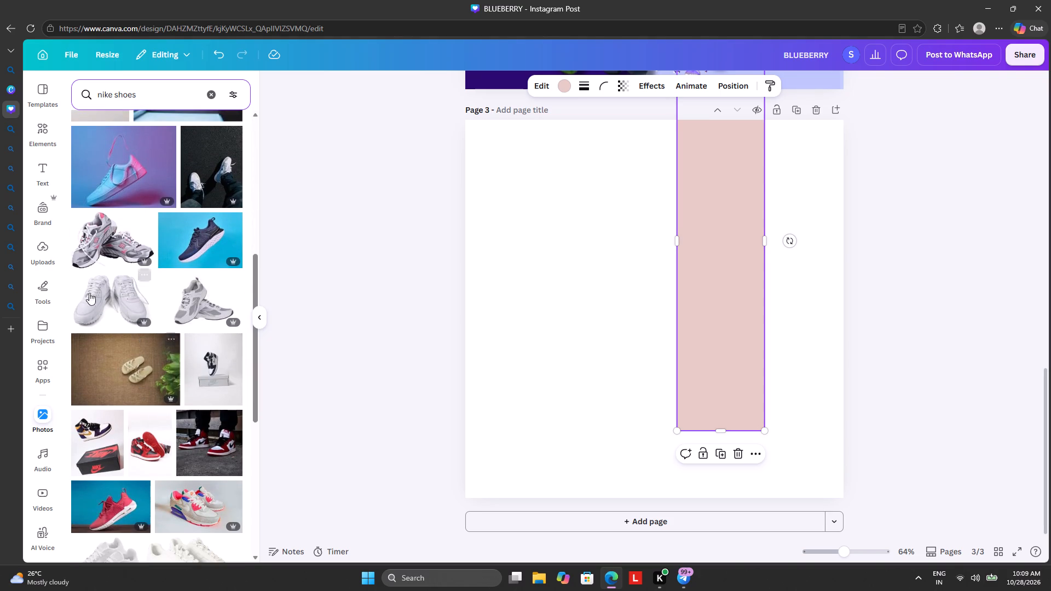
{"action": "scroll", "coordinate": [169, 338], "scroll_direction": "down", "scroll_amount": 8}
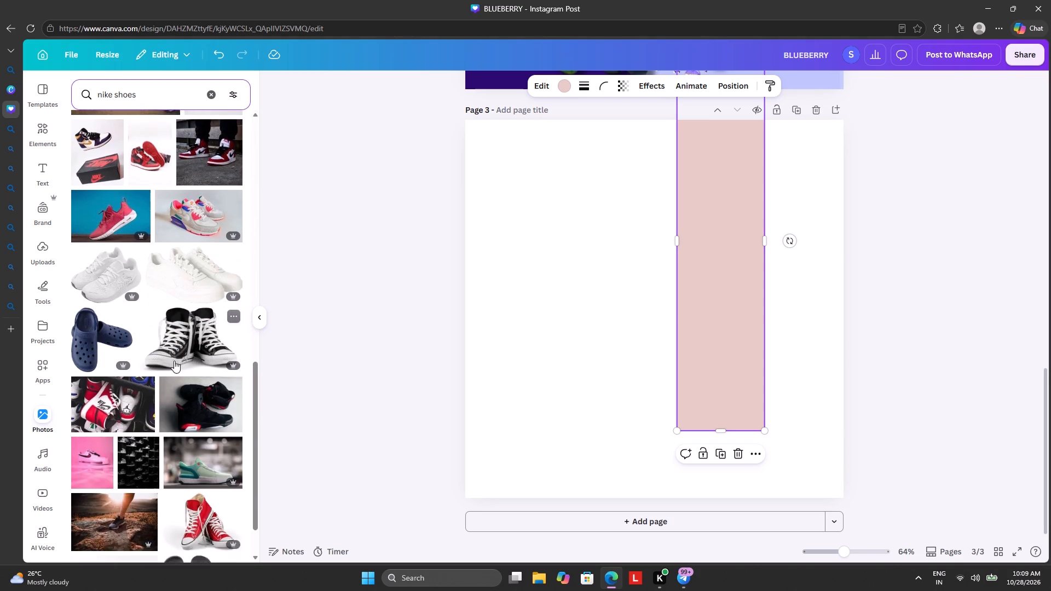
{"action": "scroll", "coordinate": [175, 360], "scroll_direction": "down", "scroll_amount": 6}
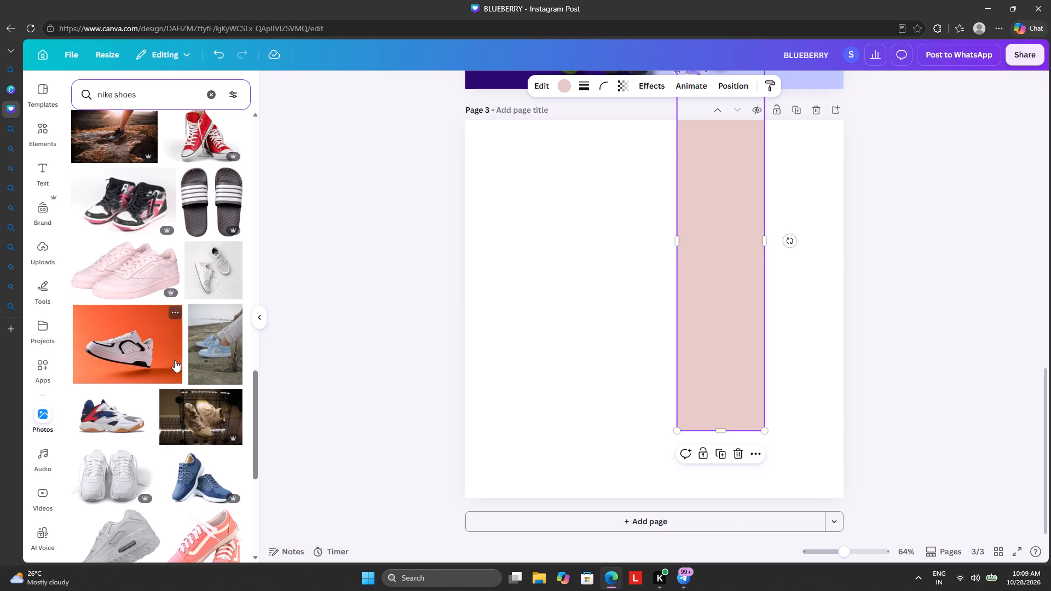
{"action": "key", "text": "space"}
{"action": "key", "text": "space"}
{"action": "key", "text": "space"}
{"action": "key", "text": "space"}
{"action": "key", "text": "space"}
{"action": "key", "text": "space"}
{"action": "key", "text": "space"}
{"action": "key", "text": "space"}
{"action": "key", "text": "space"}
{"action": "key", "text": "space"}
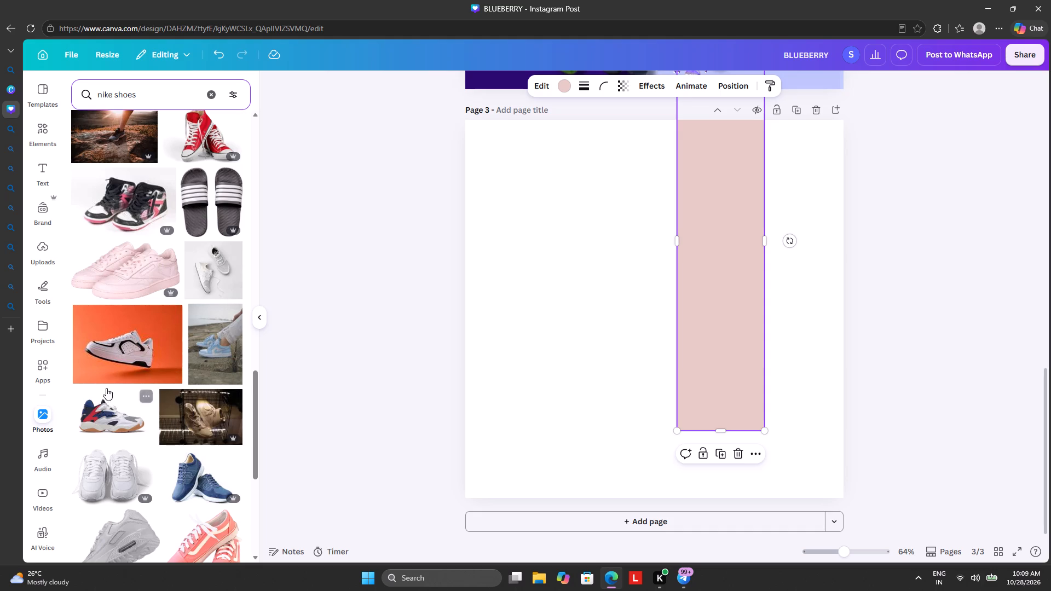
Browse further through the nike shoes photos, comparing them with the first results for a sneaker picture to use.
{"action": "scroll", "coordinate": [130, 341], "scroll_direction": "down", "scroll_amount": 6}
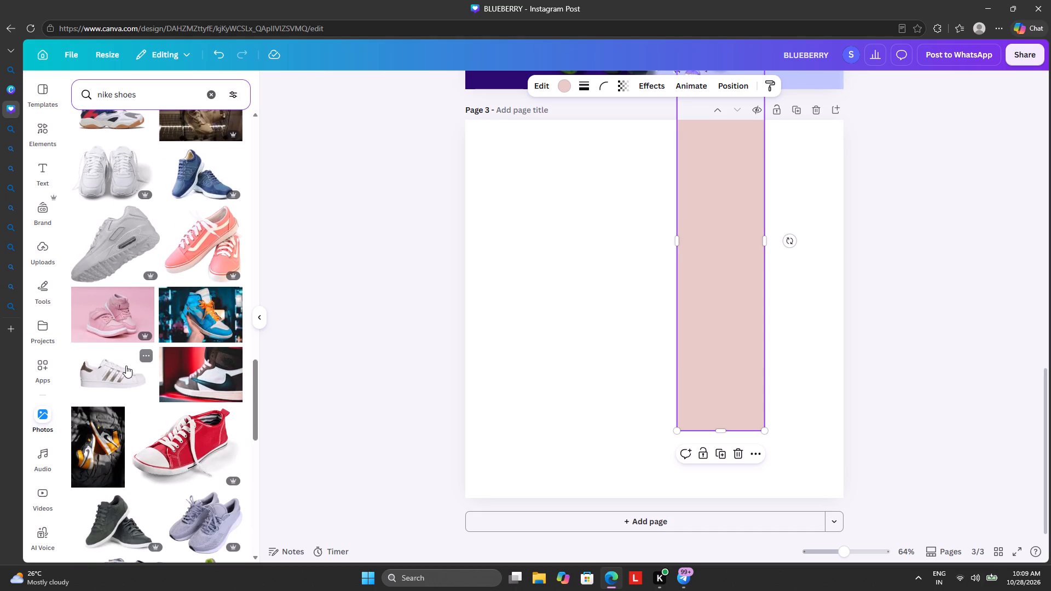
{"action": "scroll", "coordinate": [134, 401], "scroll_direction": "down", "scroll_amount": 5}
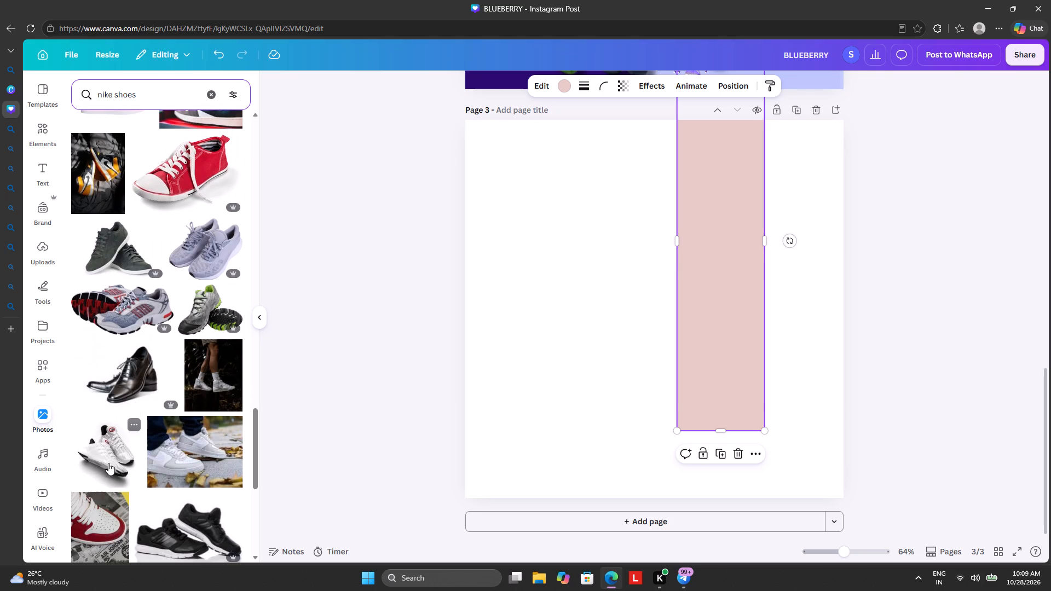
{"action": "scroll", "coordinate": [137, 440], "scroll_direction": "down", "scroll_amount": 4}
{"action": "scroll", "coordinate": [151, 396], "scroll_direction": "down", "scroll_amount": 4}
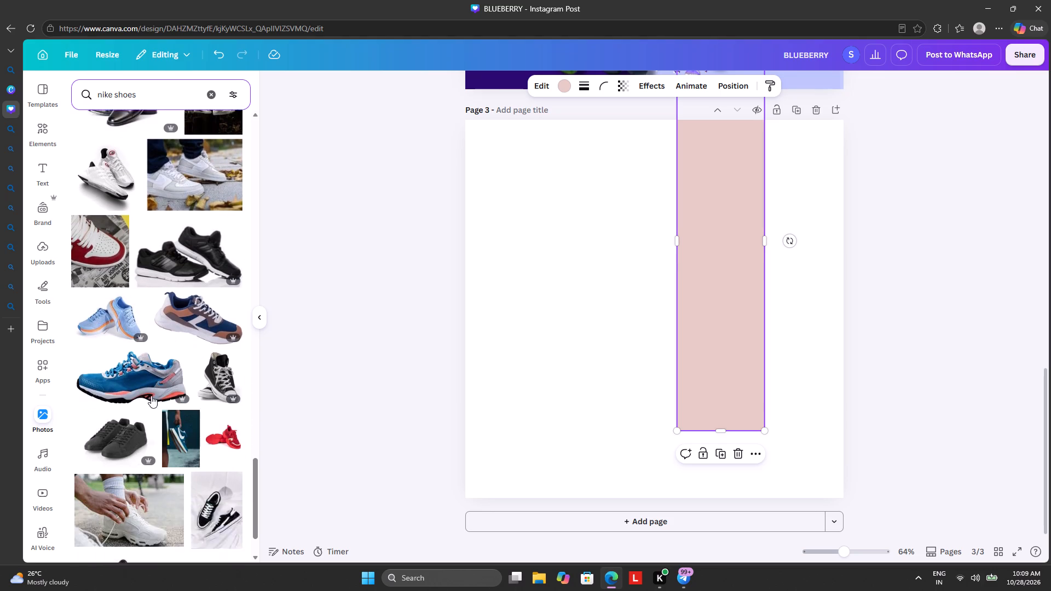
{"action": "scroll", "coordinate": [151, 396], "scroll_direction": "down", "scroll_amount": 5}
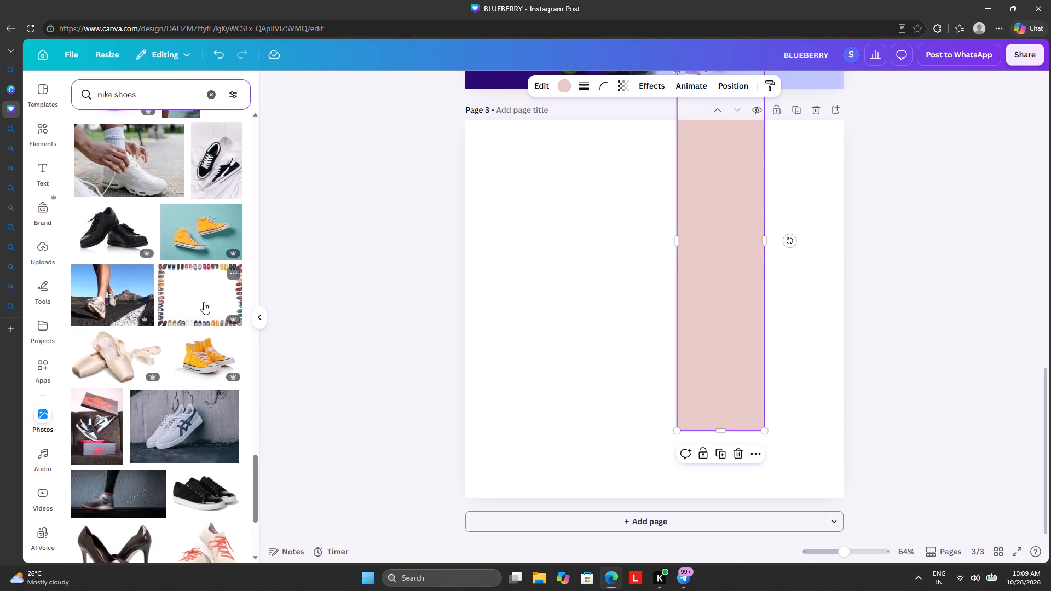
{"action": "scroll", "coordinate": [180, 308], "scroll_direction": "down", "scroll_amount": 6}
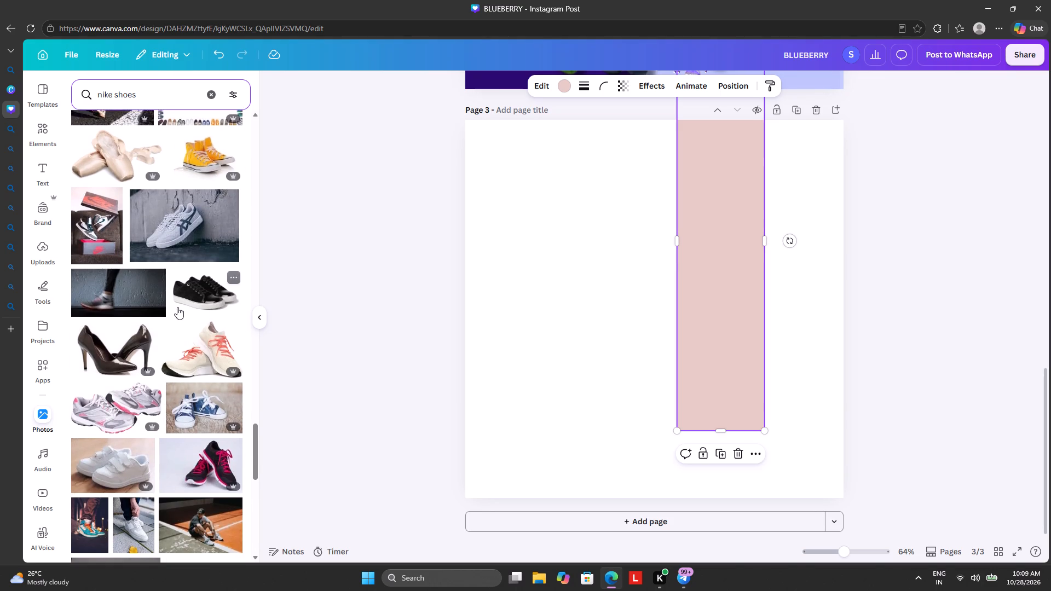
{"action": "scroll", "coordinate": [177, 307], "scroll_direction": "down", "scroll_amount": 4}
{"action": "scroll", "coordinate": [135, 254], "scroll_direction": "up", "scroll_amount": 6}
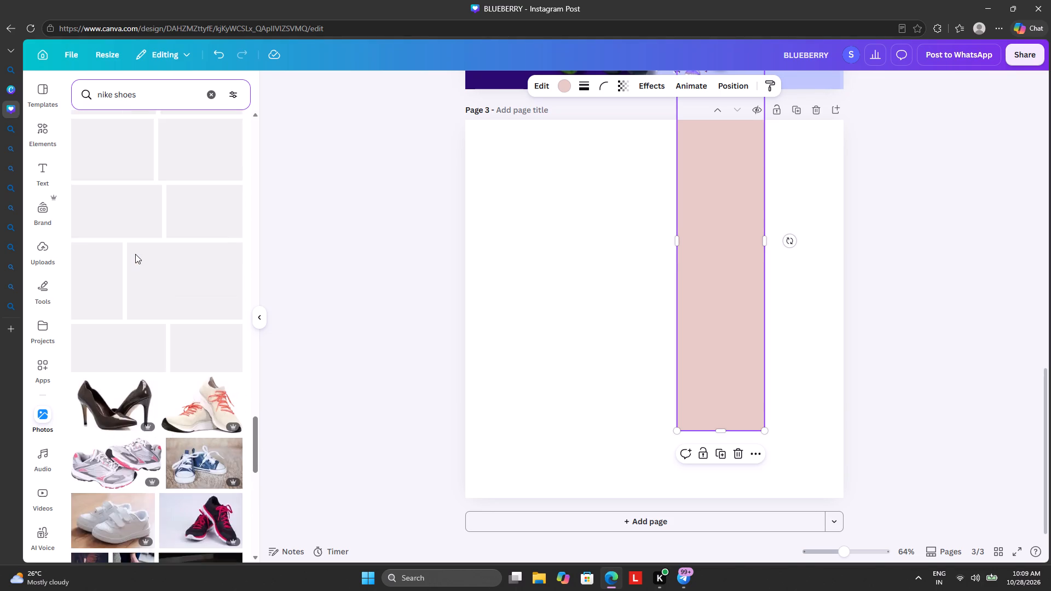
{"action": "scroll", "coordinate": [135, 254], "scroll_direction": "up", "scroll_amount": 19}
{"action": "scroll", "coordinate": [135, 254], "scroll_direction": "up", "scroll_amount": 10}
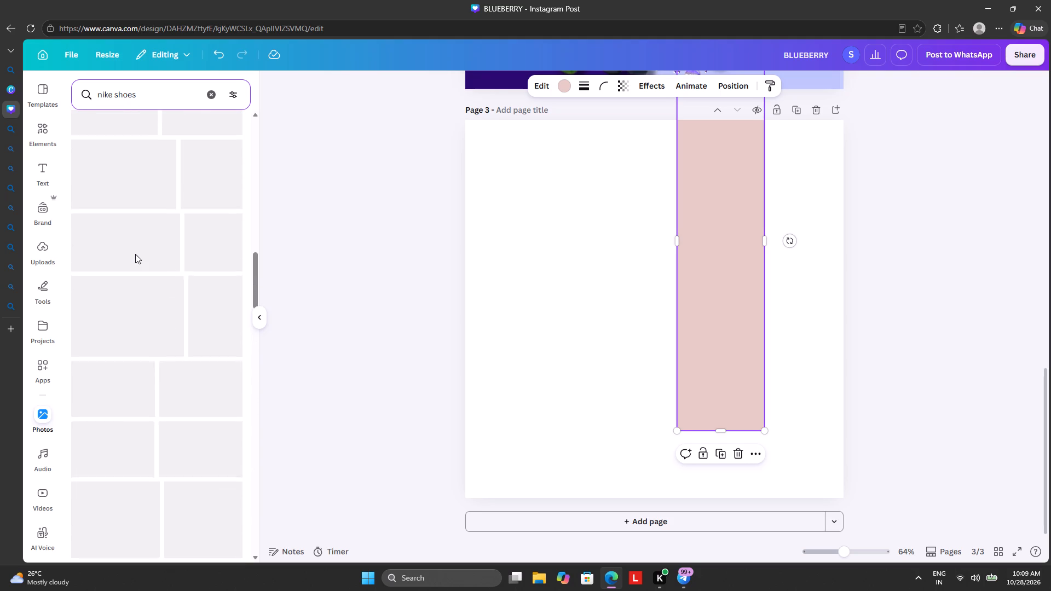
{"action": "scroll", "coordinate": [135, 254], "scroll_direction": "up", "scroll_amount": 19}
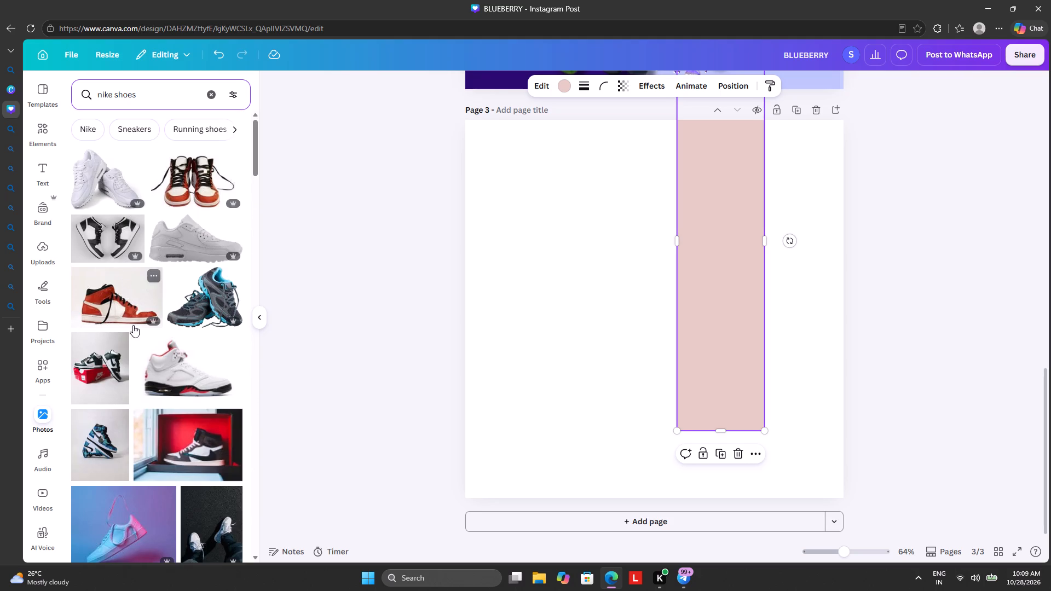
Add the blue-and-pink sneaker photo with the purple-blue backdrop to page 3 and remove its background.
{"action": "left_click", "coordinate": [108, 543]}
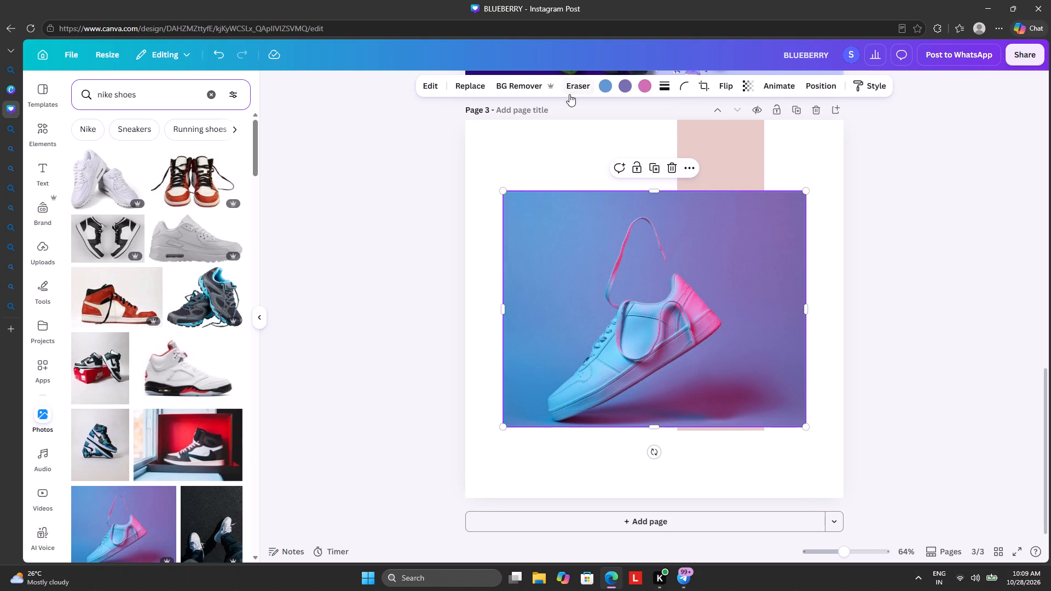
{"action": "left_click", "coordinate": [502, 82]}
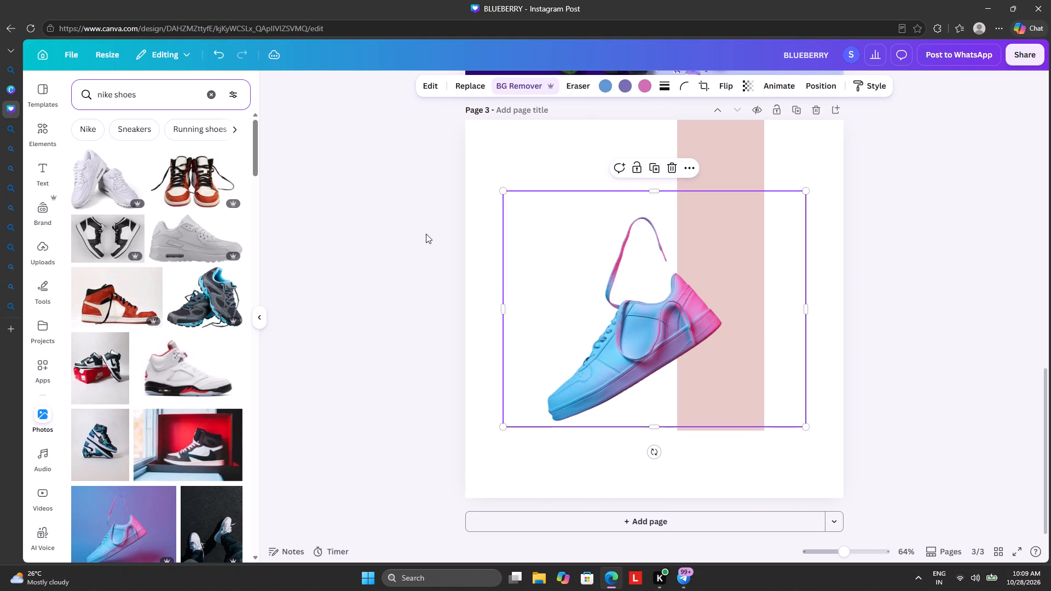
Move the sneaker cutout so its heel overlaps the vertical band.
{"action": "left_click_drag", "start_coordinate": [567, 307], "coordinate": [617, 301]}
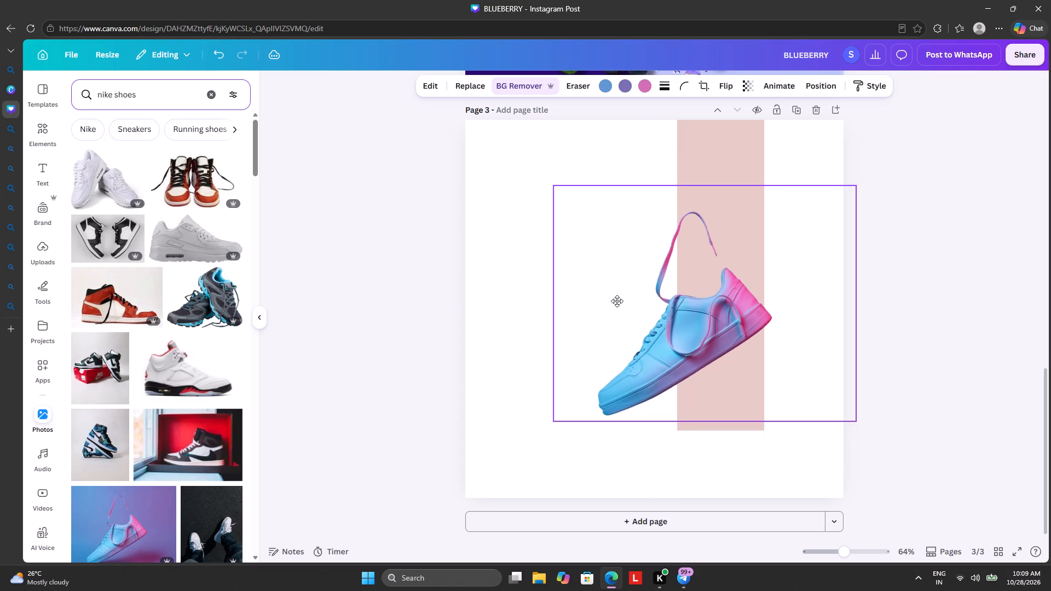
{"action": "left_click_drag", "start_coordinate": [617, 301], "coordinate": [612, 301]}
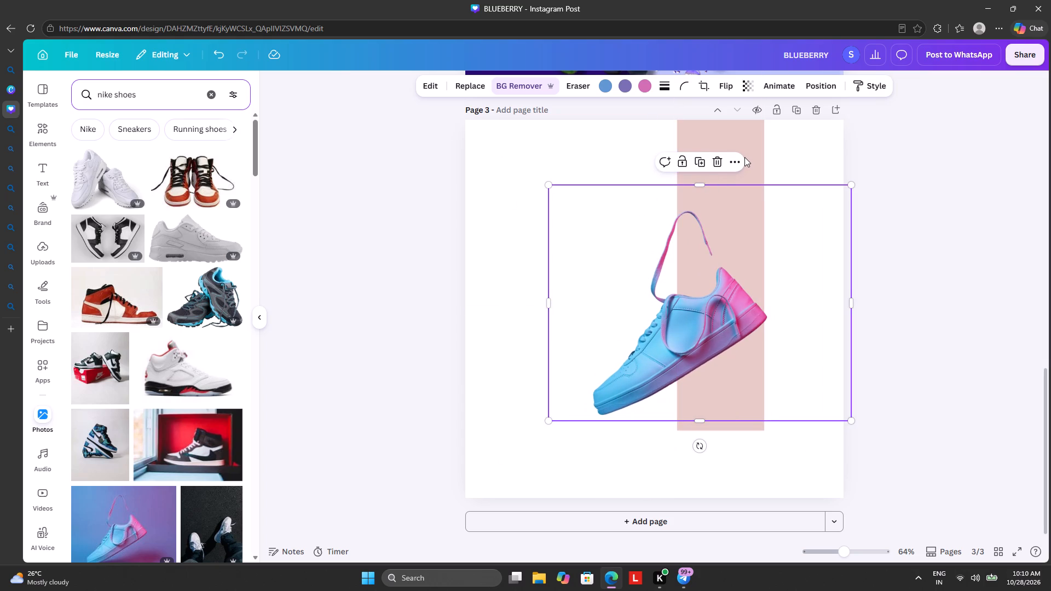
Recolour the vertical band with the vivid pink sampled from the sneaker's heel using the colour picker.
{"action": "left_click", "coordinate": [744, 157]}
{"action": "left_click", "coordinate": [763, 155]}
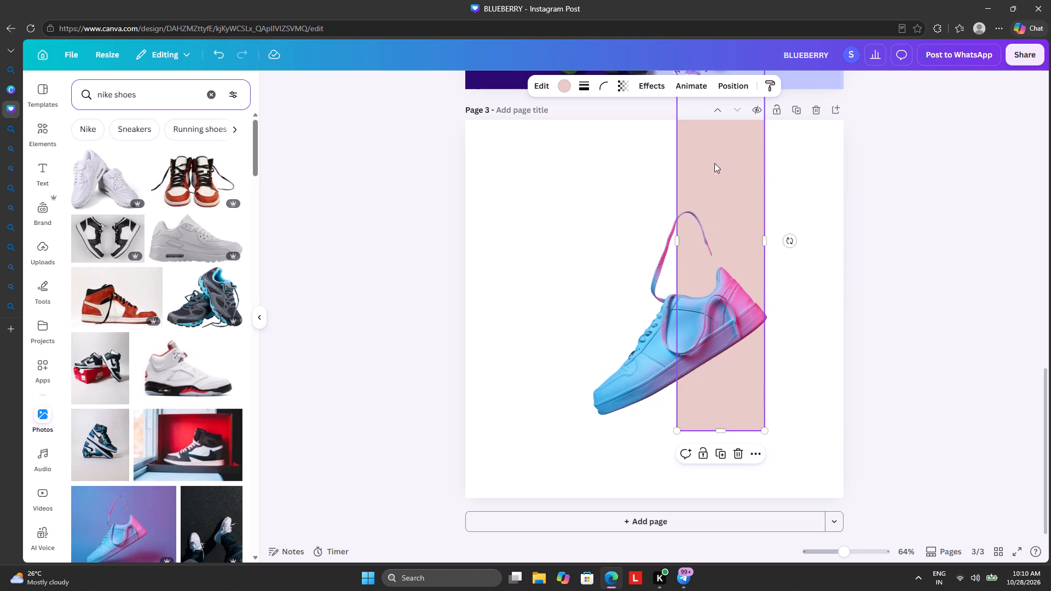
{"action": "left_click", "coordinate": [560, 90]}
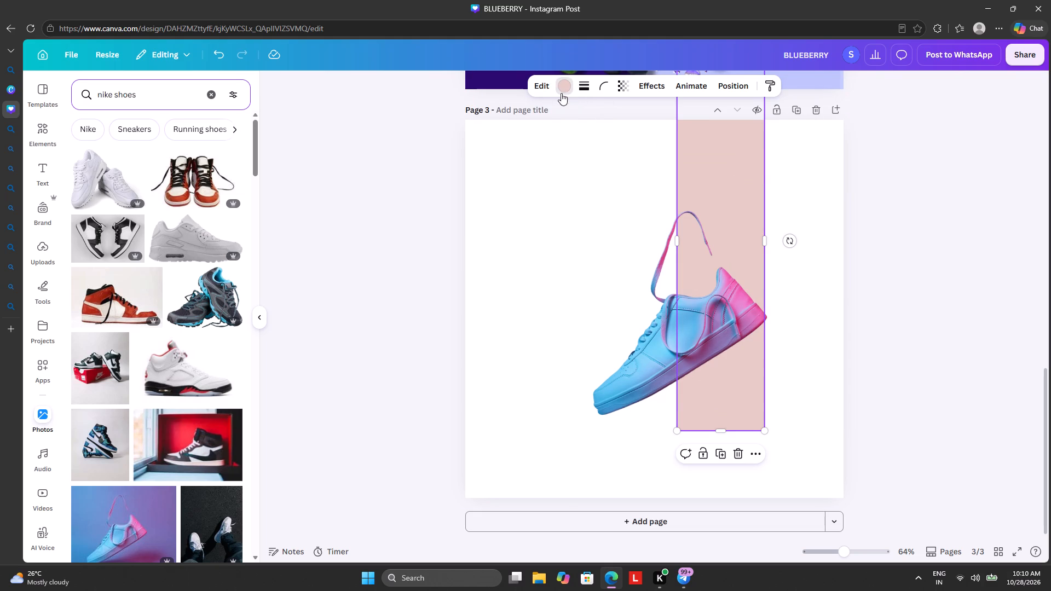
{"action": "left_click", "coordinate": [101, 164]}
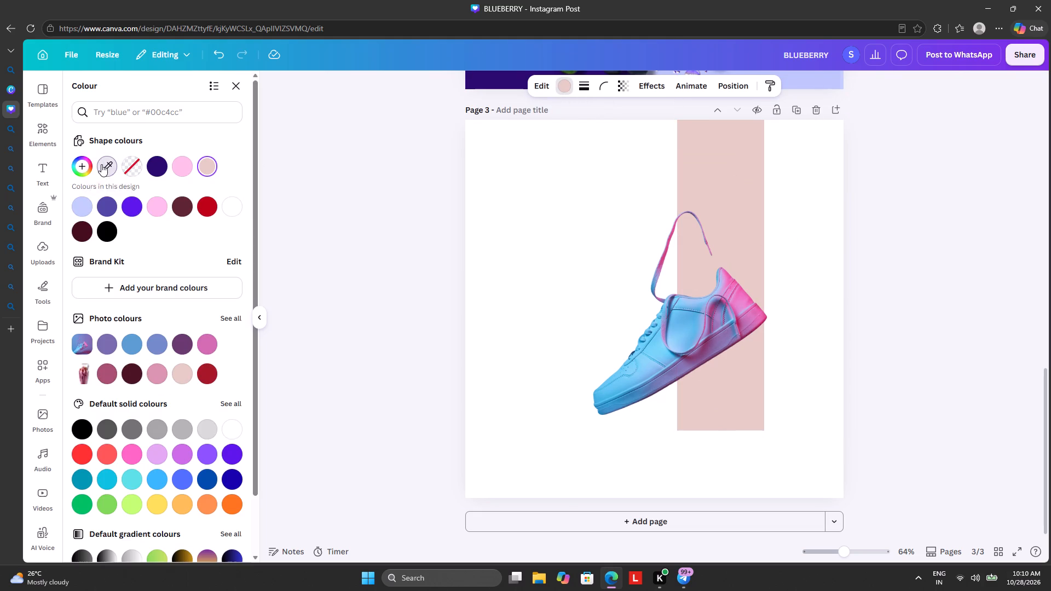
{"action": "left_click", "coordinate": [750, 316]}
Shift the sneaker slightly left and down so its heel sits within the pink band.
{"action": "left_click", "coordinate": [714, 318]}
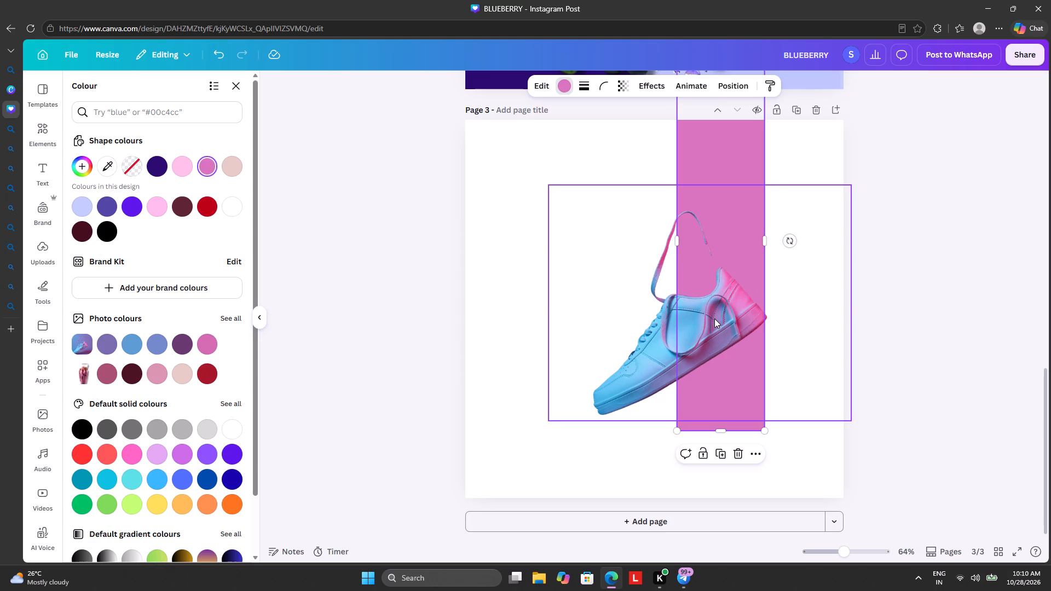
{"action": "left_click_drag", "start_coordinate": [709, 318], "coordinate": [700, 320]}
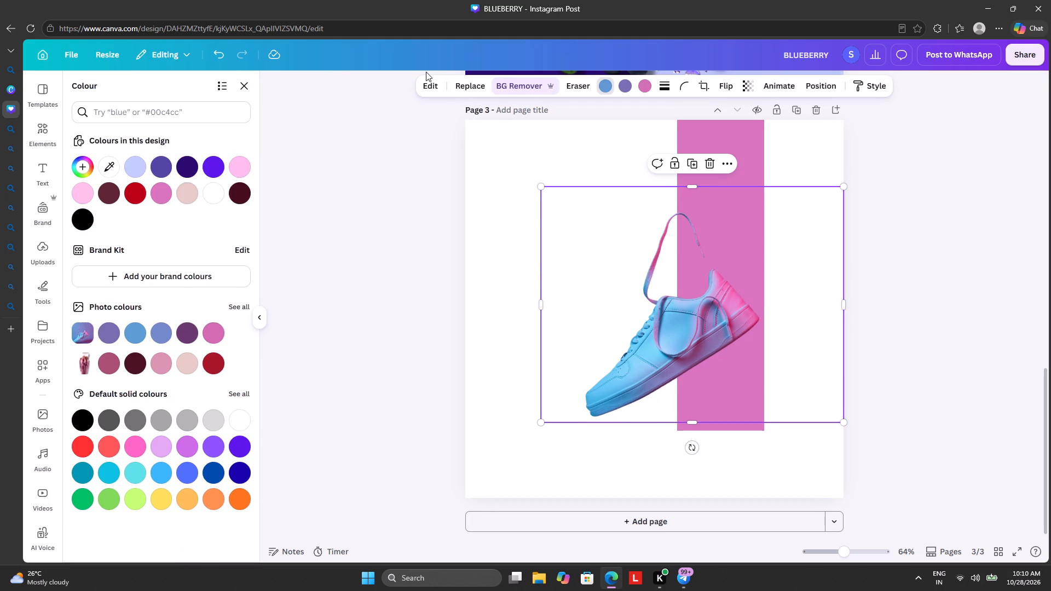
Apply the Drop shadow effect to the sneaker image and deselect it.
{"action": "left_click", "coordinate": [425, 82]}
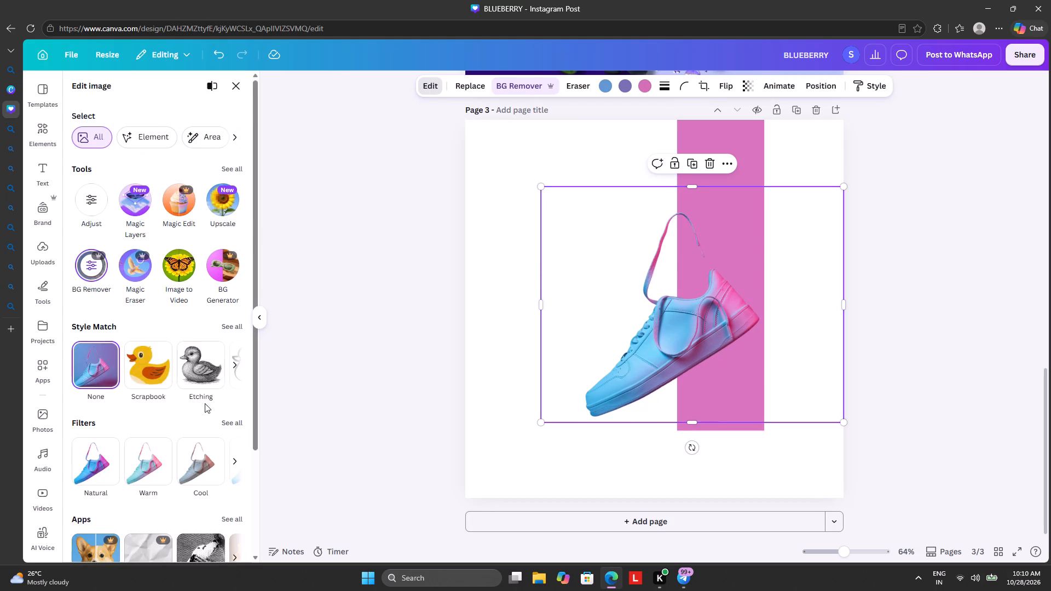
{"action": "scroll", "coordinate": [212, 437], "scroll_direction": "down", "scroll_amount": 5}
{"action": "left_click", "coordinate": [198, 521]}
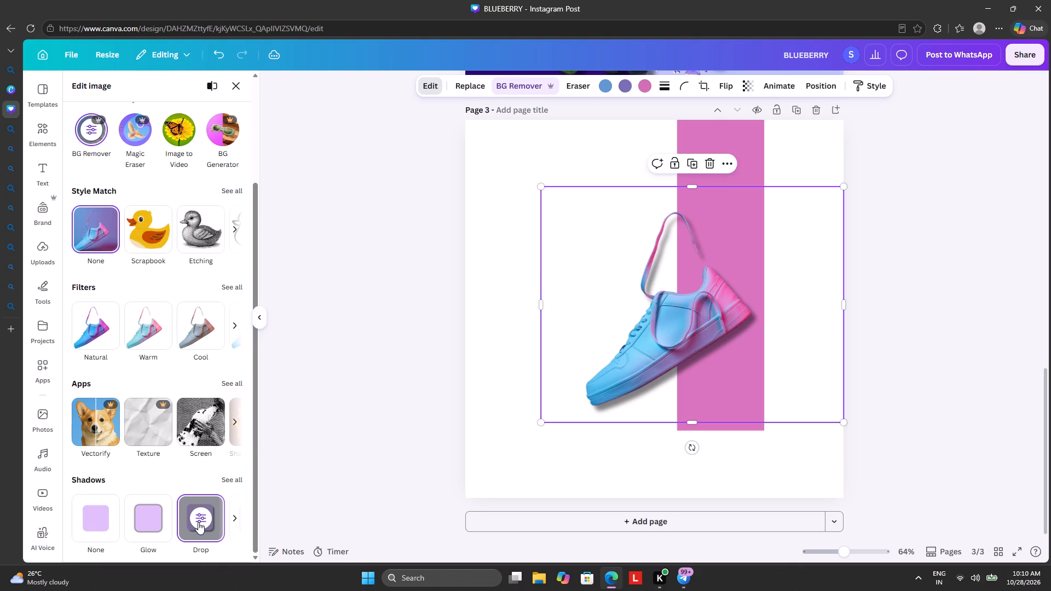
{"action": "left_click", "coordinate": [344, 396]}
{"action": "left_click", "coordinate": [365, 383]}
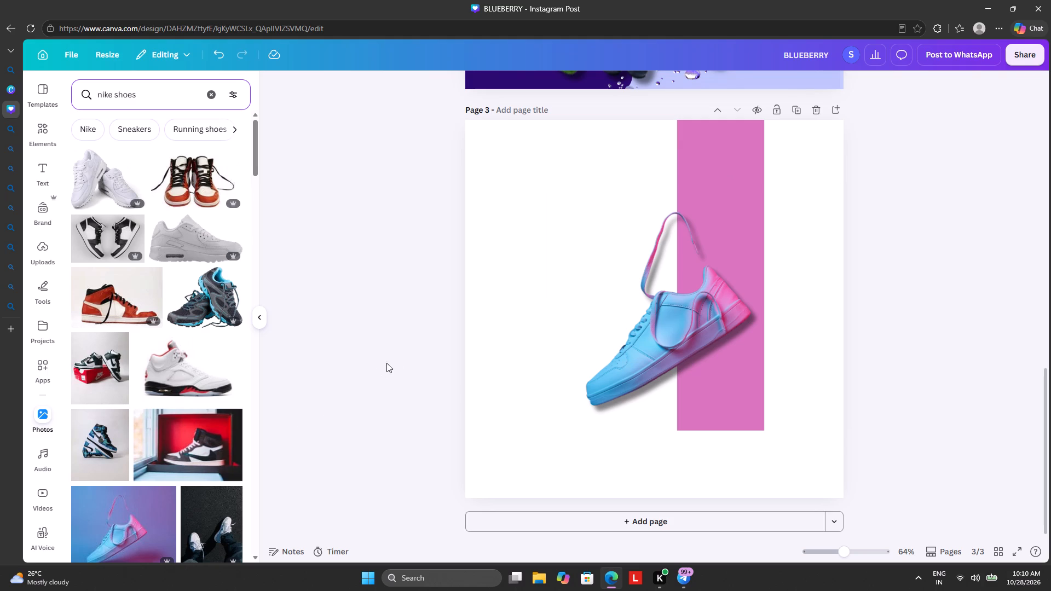
Enlarge the sneaker proportionally from its lower-left corner and move it up and right so its heel crosses the pink band.
{"action": "left_click", "coordinate": [627, 360]}
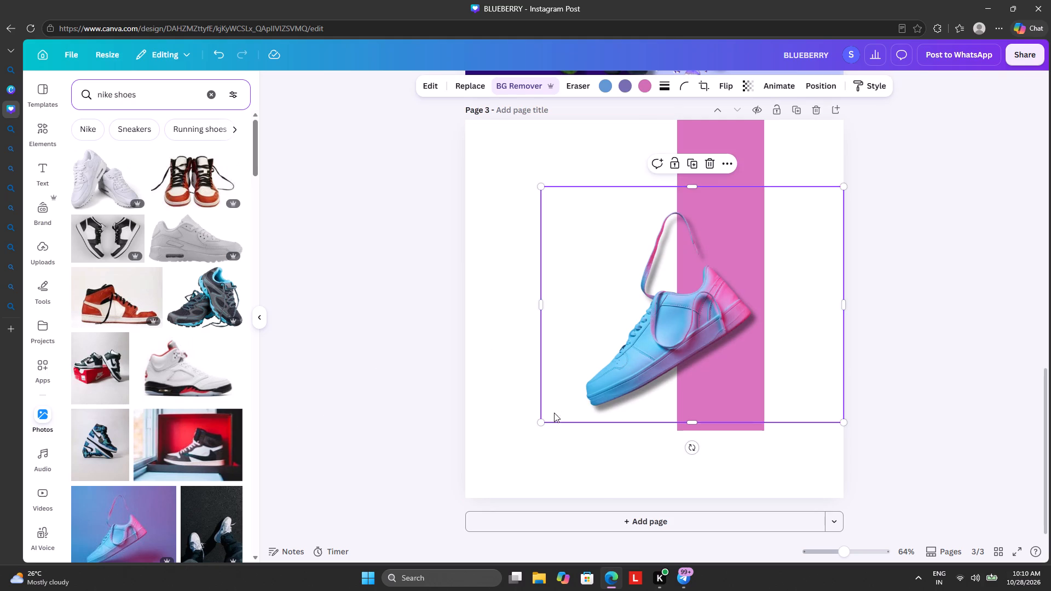
{"action": "left_click_drag", "start_coordinate": [542, 421], "coordinate": [453, 478]}
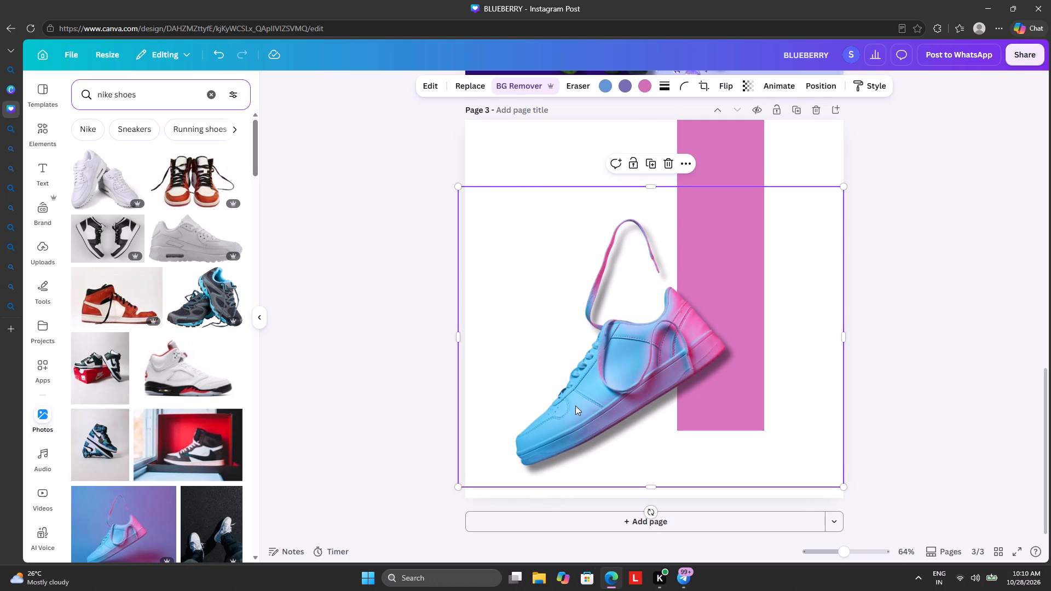
{"action": "left_click_drag", "start_coordinate": [576, 405], "coordinate": [625, 381]}
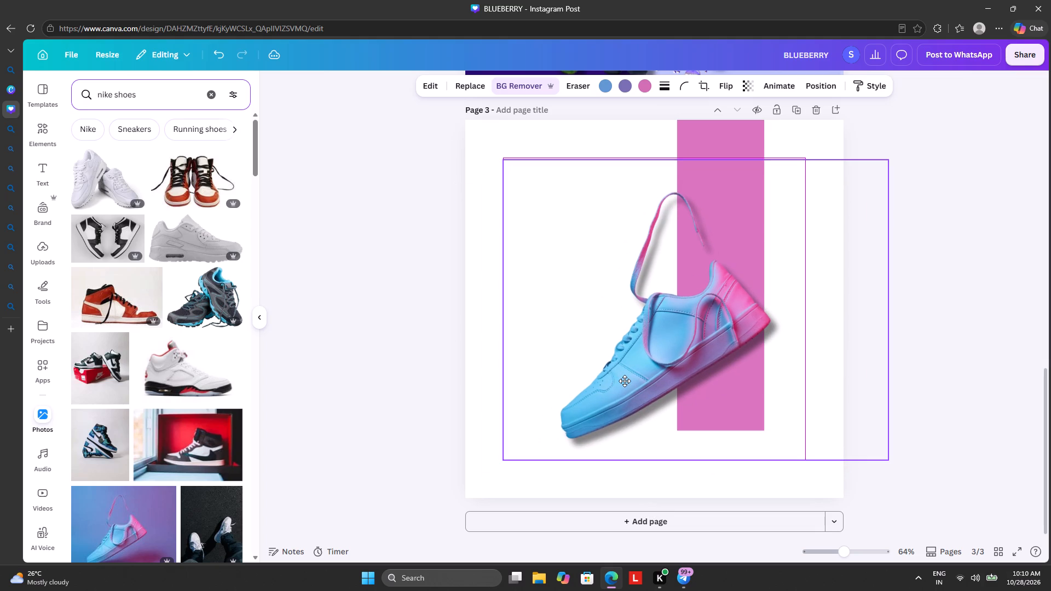
{"action": "left_click_drag", "start_coordinate": [625, 381], "coordinate": [620, 379]}
Move the sneaker slightly left over the pink band.
{"action": "left_click_drag", "start_coordinate": [620, 379], "coordinate": [615, 379]}
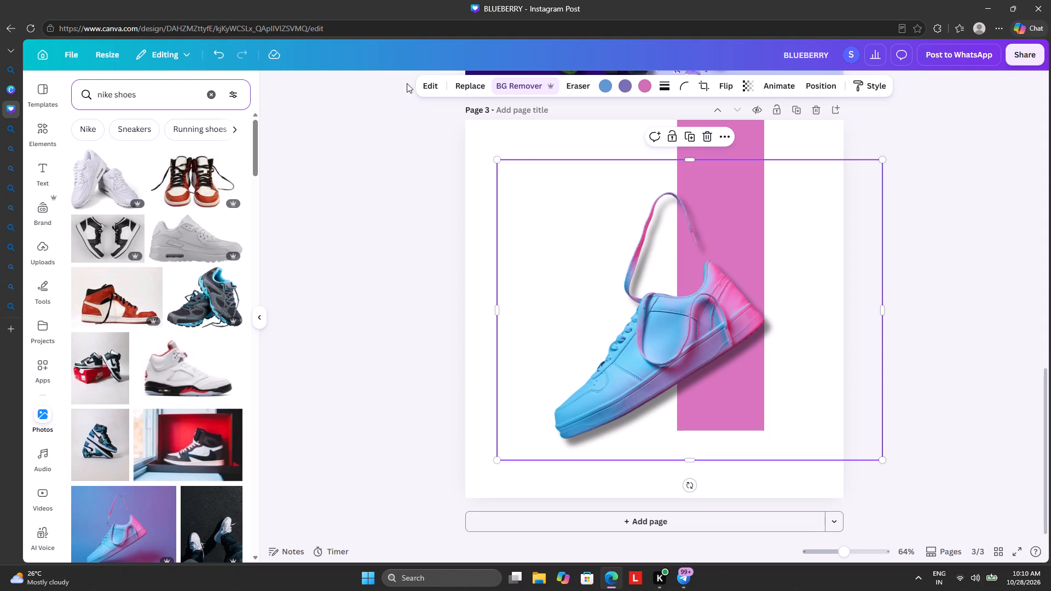
Adjust the sneaker's drop shadow to blur 20, angle 66, distance 53 and intensity 55.
{"action": "left_click", "coordinate": [430, 86]}
{"action": "scroll", "coordinate": [202, 456], "scroll_direction": "down", "scroll_amount": 4}
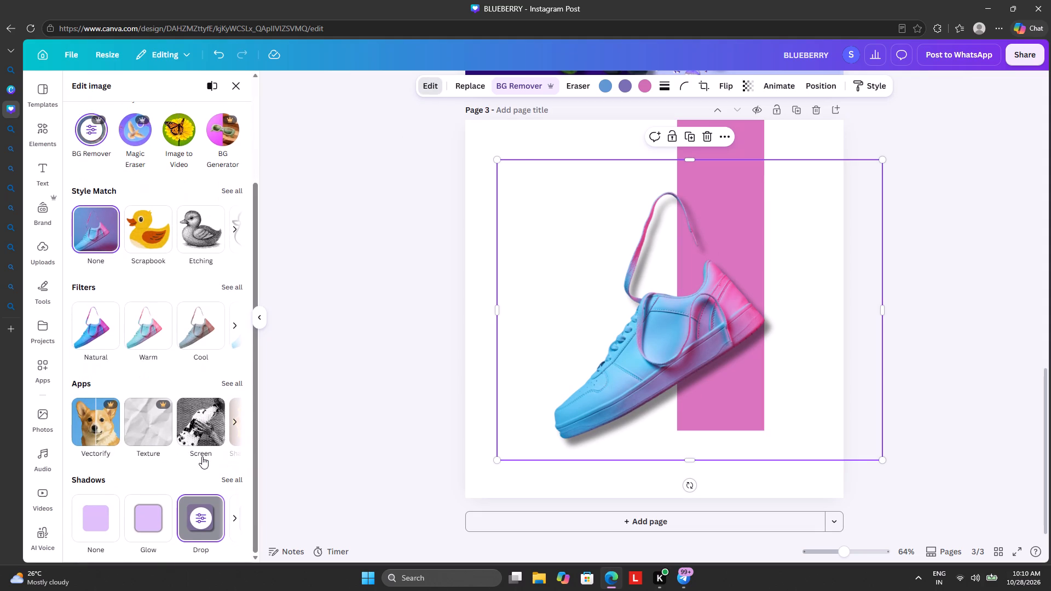
{"action": "scroll", "coordinate": [202, 456], "scroll_direction": "down", "scroll_amount": 2}
{"action": "left_click", "coordinate": [217, 513]}
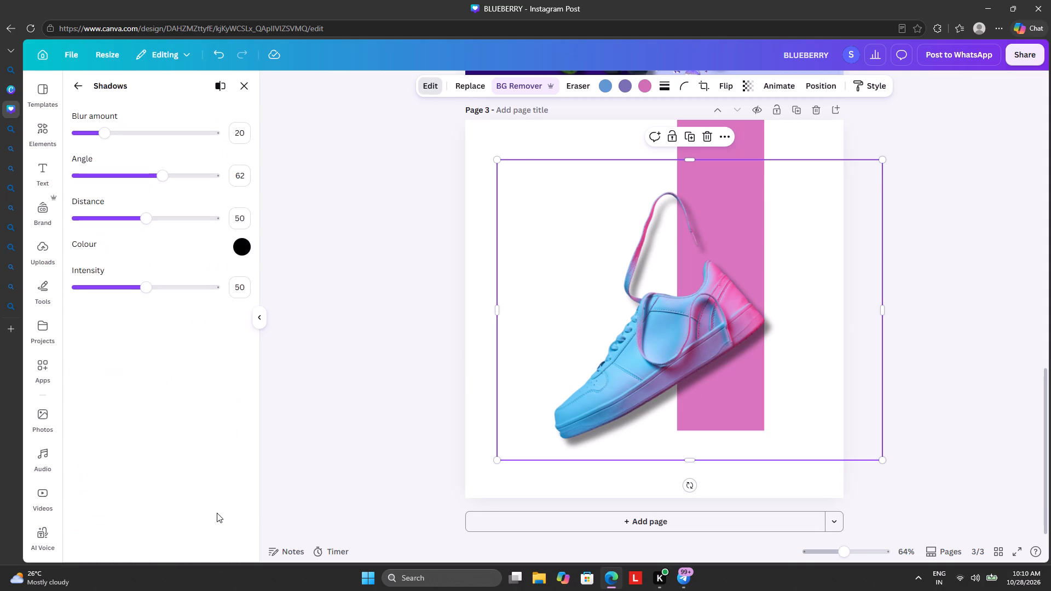
{"action": "left_click", "coordinate": [150, 221]}
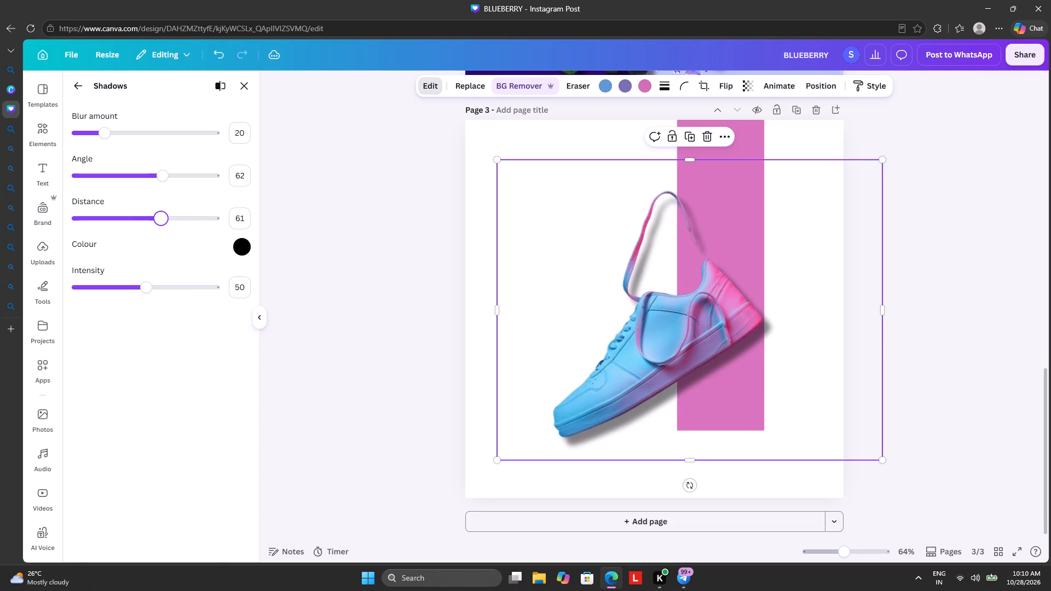
{"action": "left_click", "coordinate": [149, 291]}
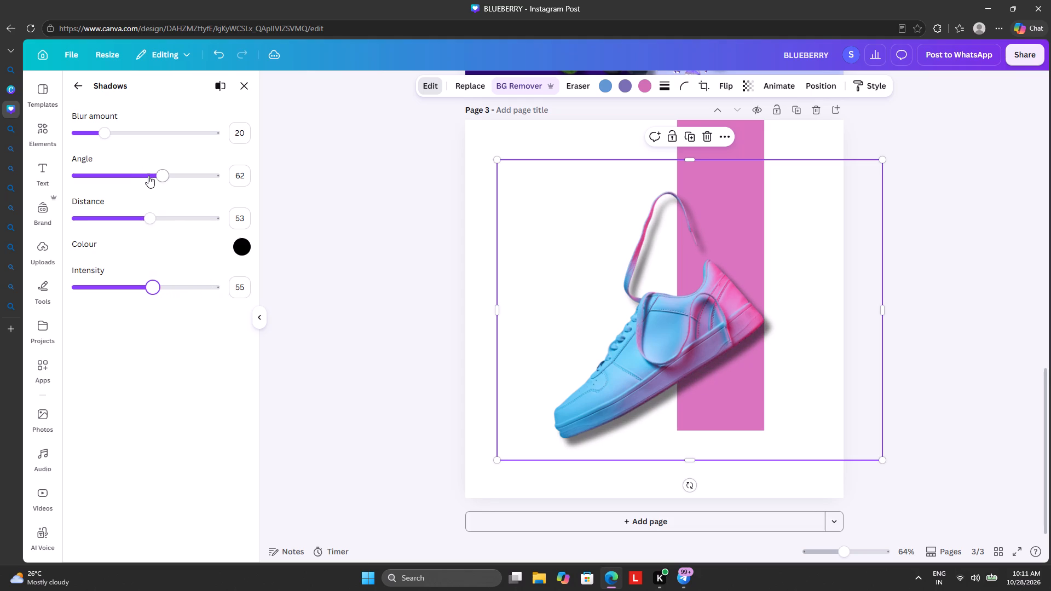
{"action": "left_click_drag", "start_coordinate": [150, 175], "coordinate": [249, 180]}
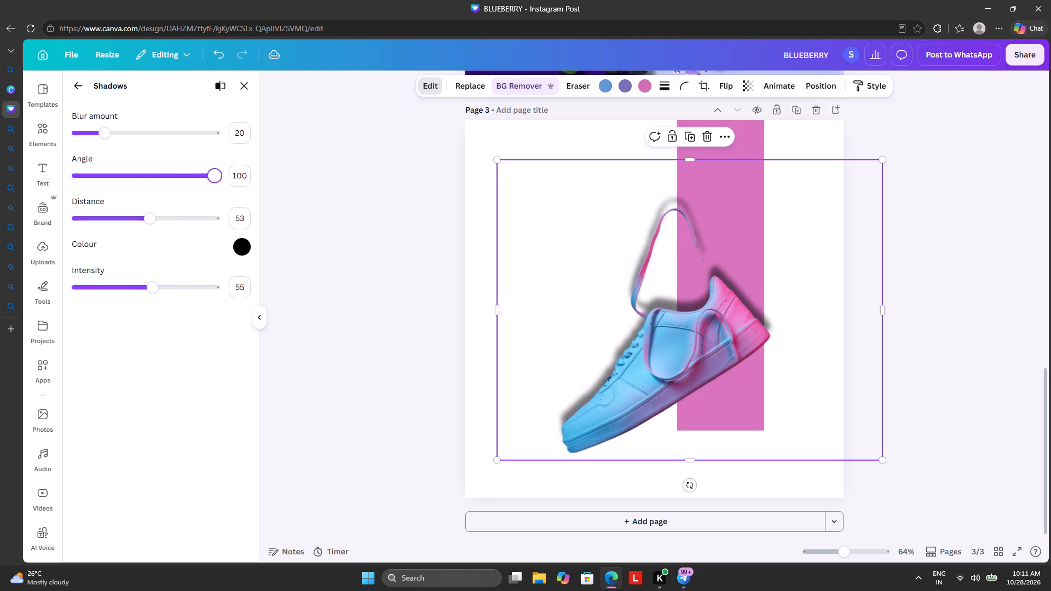
{"action": "left_click_drag", "start_coordinate": [249, 180], "coordinate": [178, 178]}
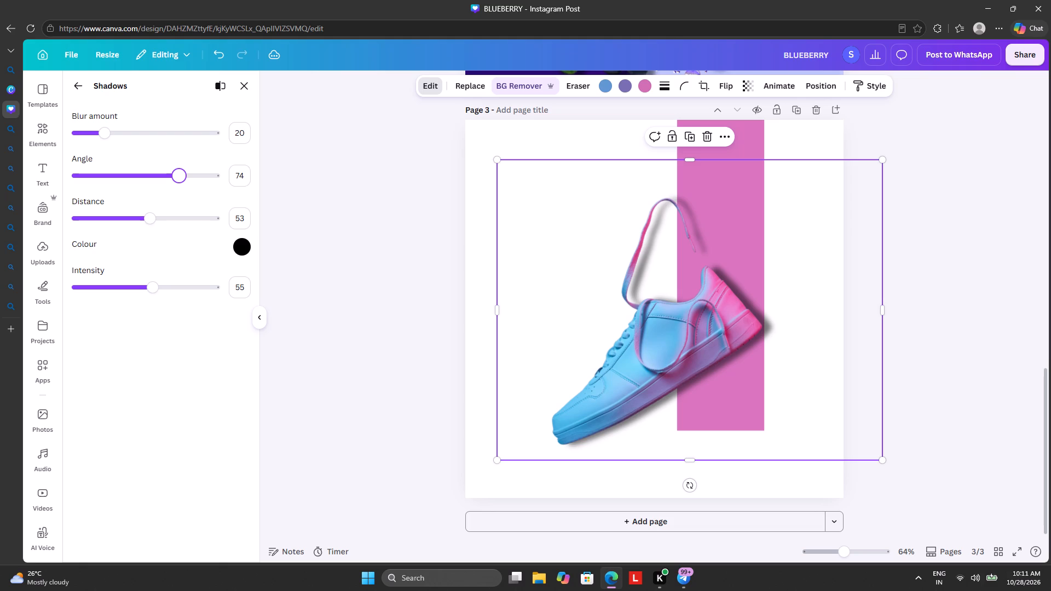
{"action": "left_click_drag", "start_coordinate": [178, 178], "coordinate": [168, 178]}
{"action": "left_click_drag", "start_coordinate": [130, 131], "coordinate": [147, 138]}
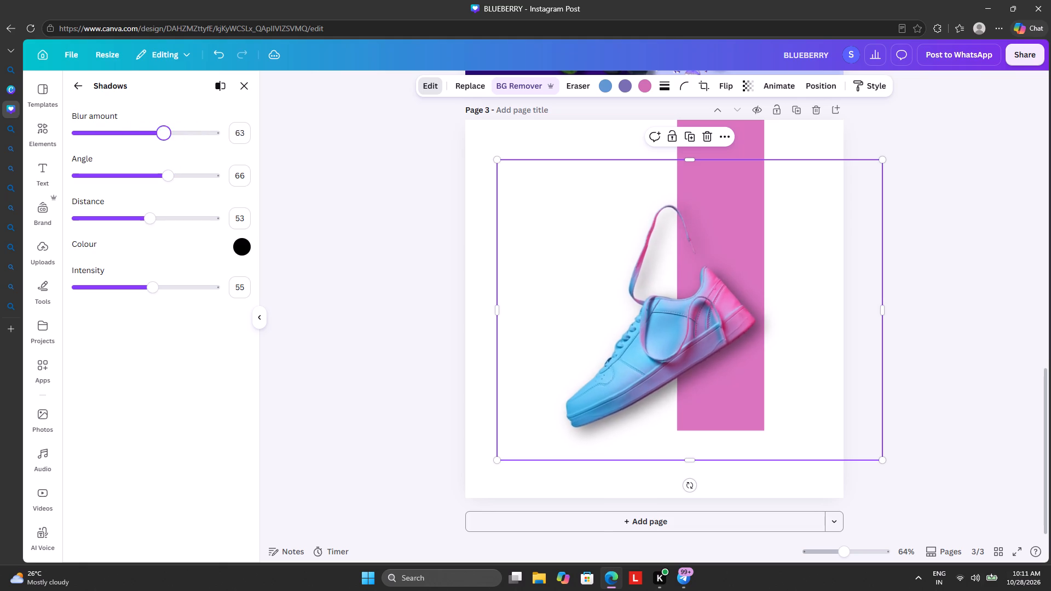
{"action": "left_click_drag", "start_coordinate": [147, 138], "coordinate": [59, 137]}
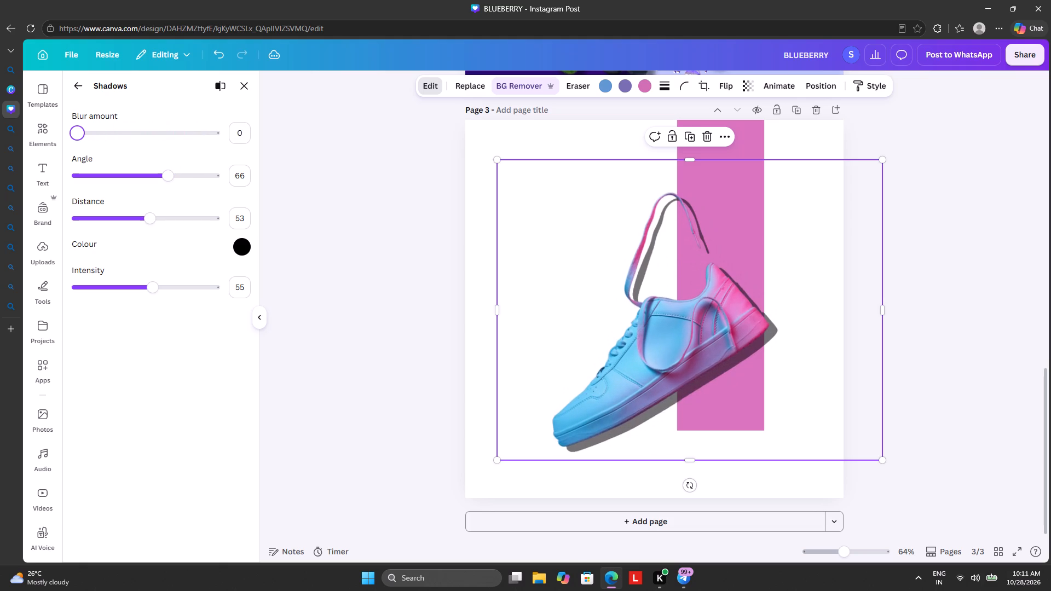
{"action": "left_click_drag", "start_coordinate": [59, 137], "coordinate": [102, 138]}
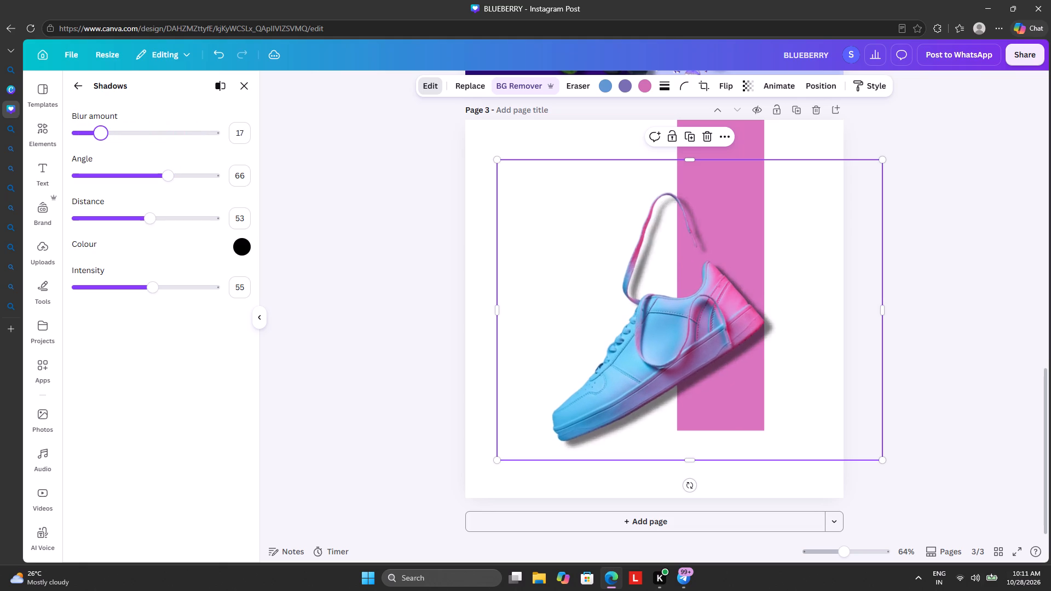
{"action": "left_click_drag", "start_coordinate": [102, 138], "coordinate": [103, 138]}
{"action": "left_click", "coordinate": [249, 86]}
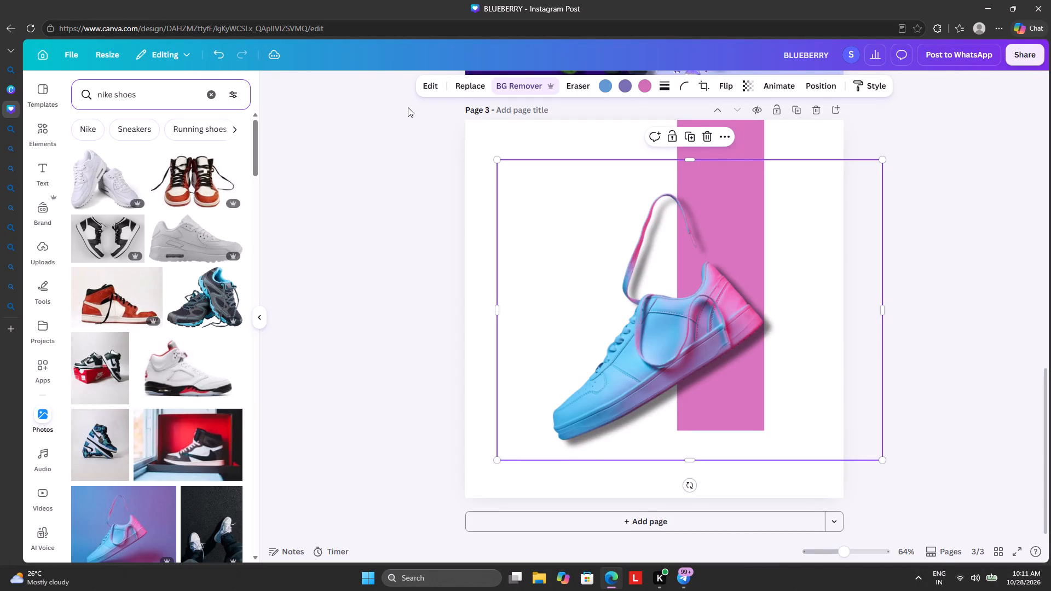
Set the intensity of the sneaker's drop shadow to 45.
{"action": "left_click", "coordinate": [427, 83]}
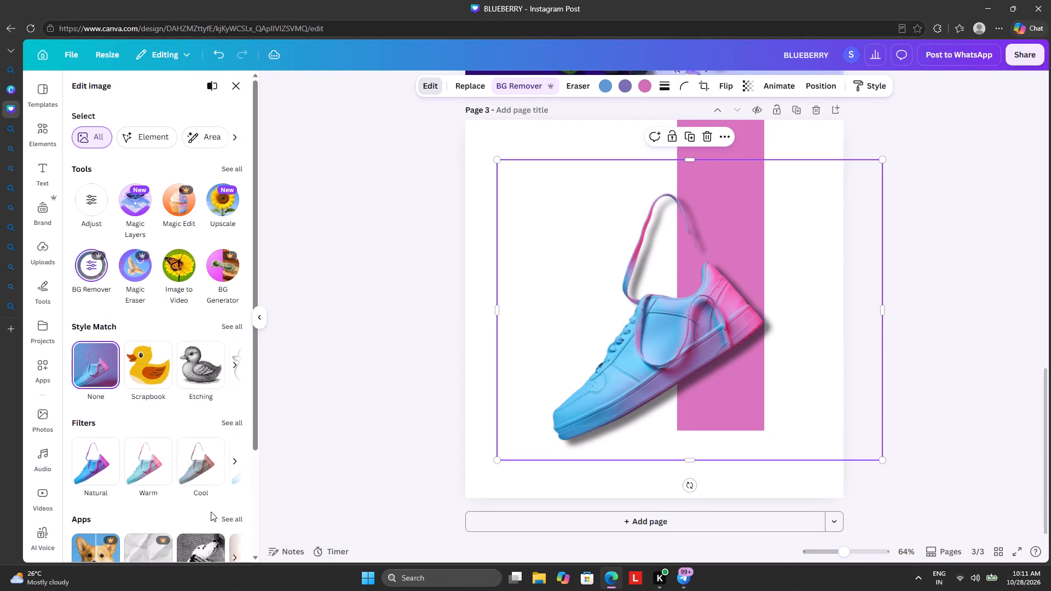
{"action": "scroll", "coordinate": [215, 519], "scroll_direction": "down", "scroll_amount": 5}
{"action": "left_click", "coordinate": [215, 519]}
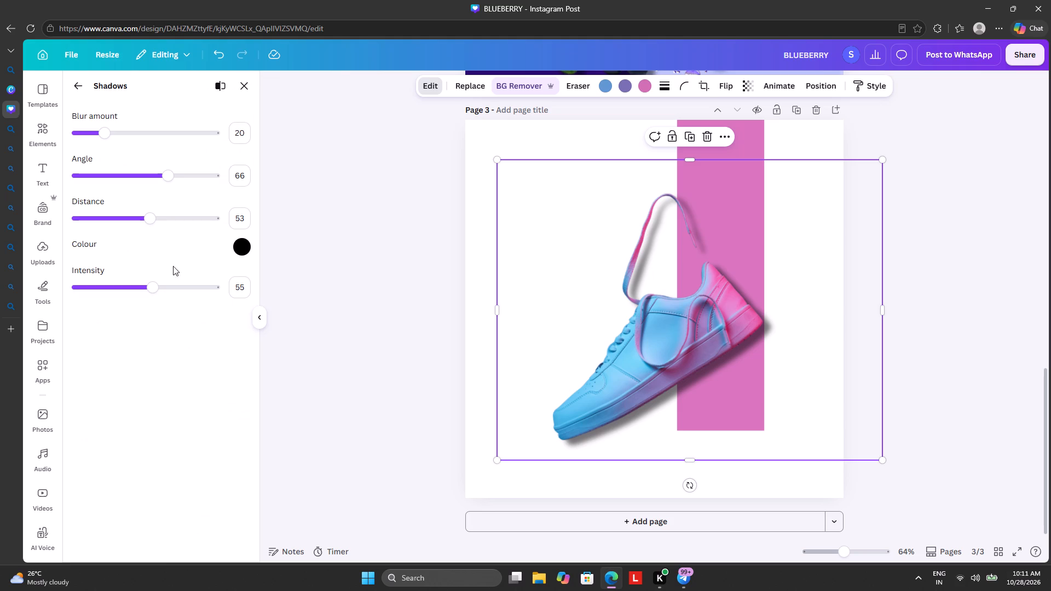
{"action": "left_click_drag", "start_coordinate": [165, 280], "coordinate": [165, 280]}
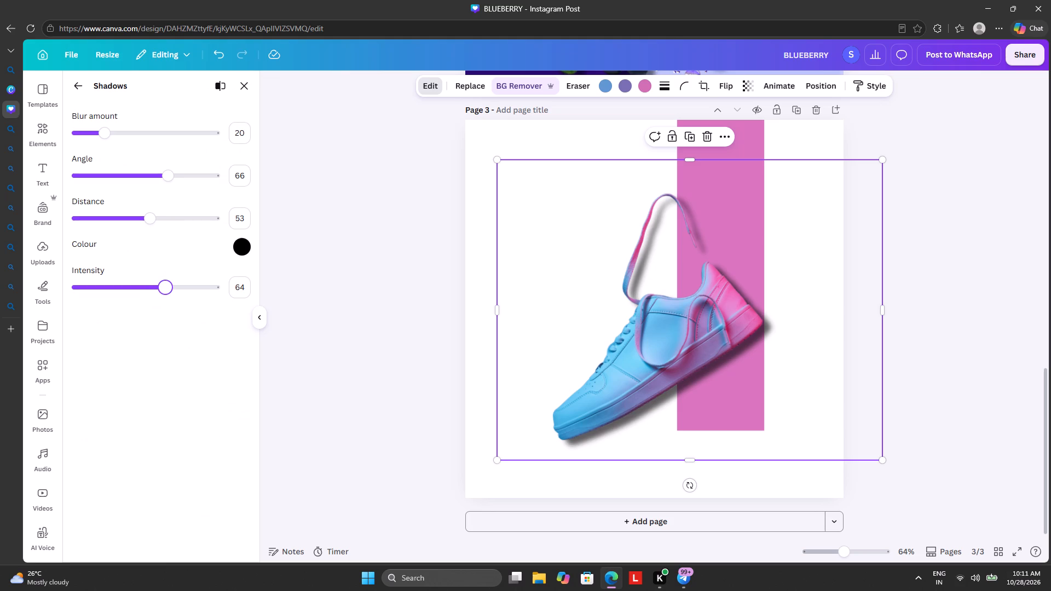
{"action": "left_click_drag", "start_coordinate": [165, 280], "coordinate": [166, 294]}
{"action": "left_click_drag", "start_coordinate": [166, 294], "coordinate": [158, 296]}
{"action": "left_click_drag", "start_coordinate": [158, 296], "coordinate": [142, 299]}
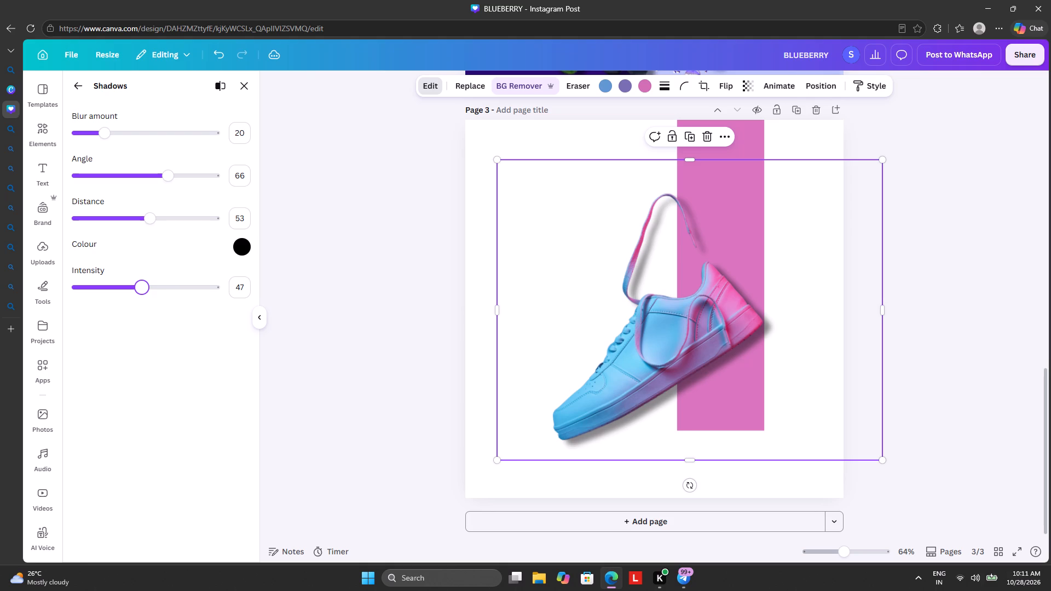
{"action": "left_click_drag", "start_coordinate": [142, 299], "coordinate": [139, 299]}
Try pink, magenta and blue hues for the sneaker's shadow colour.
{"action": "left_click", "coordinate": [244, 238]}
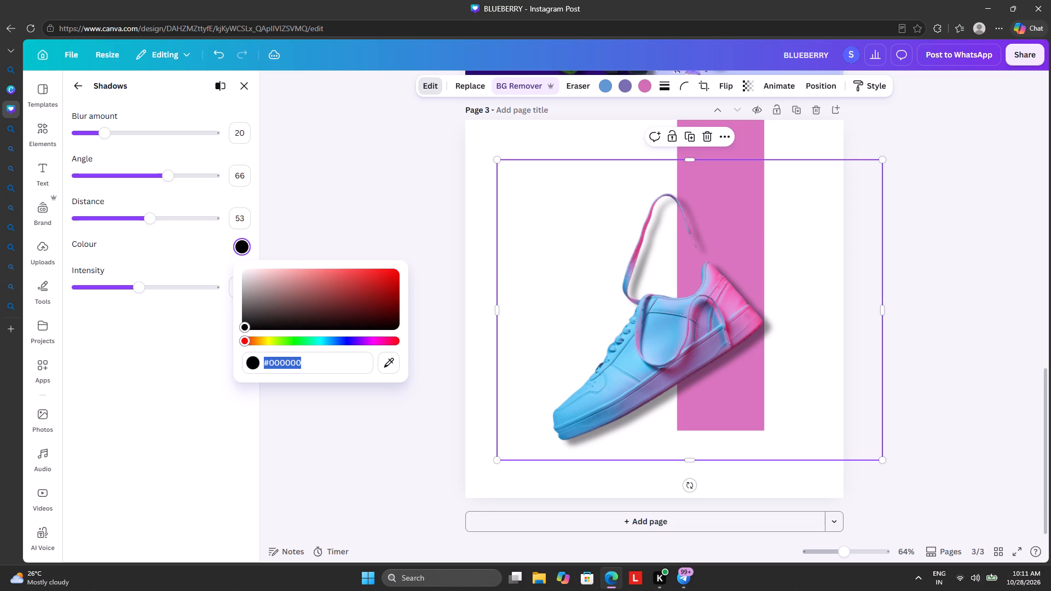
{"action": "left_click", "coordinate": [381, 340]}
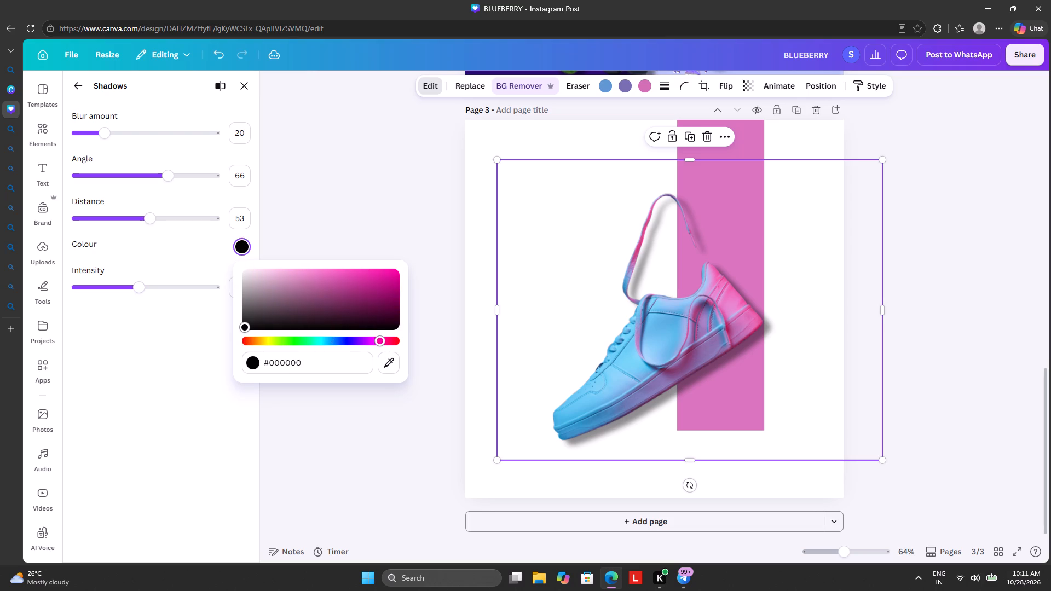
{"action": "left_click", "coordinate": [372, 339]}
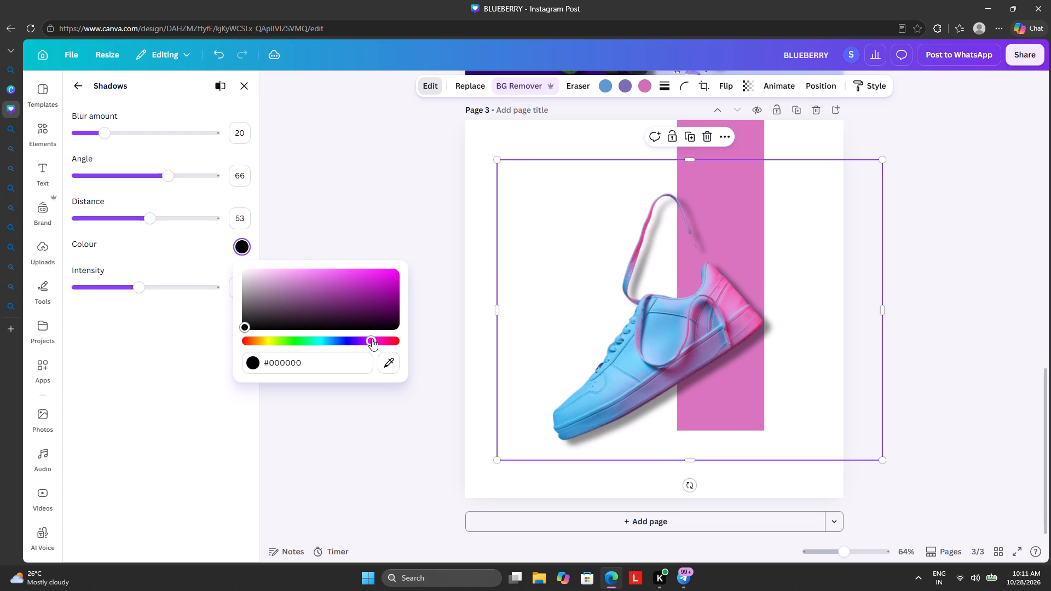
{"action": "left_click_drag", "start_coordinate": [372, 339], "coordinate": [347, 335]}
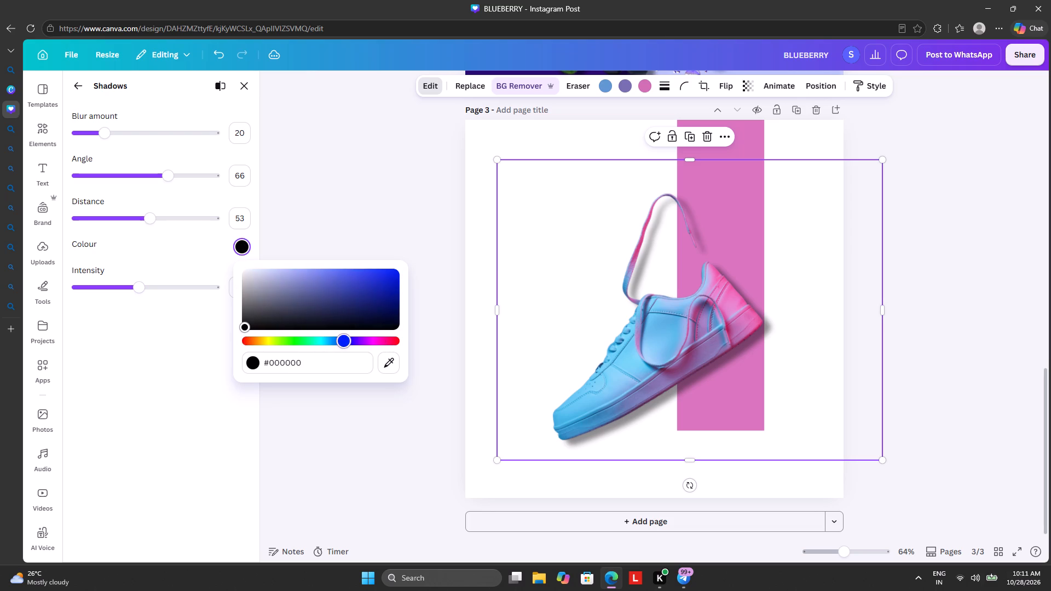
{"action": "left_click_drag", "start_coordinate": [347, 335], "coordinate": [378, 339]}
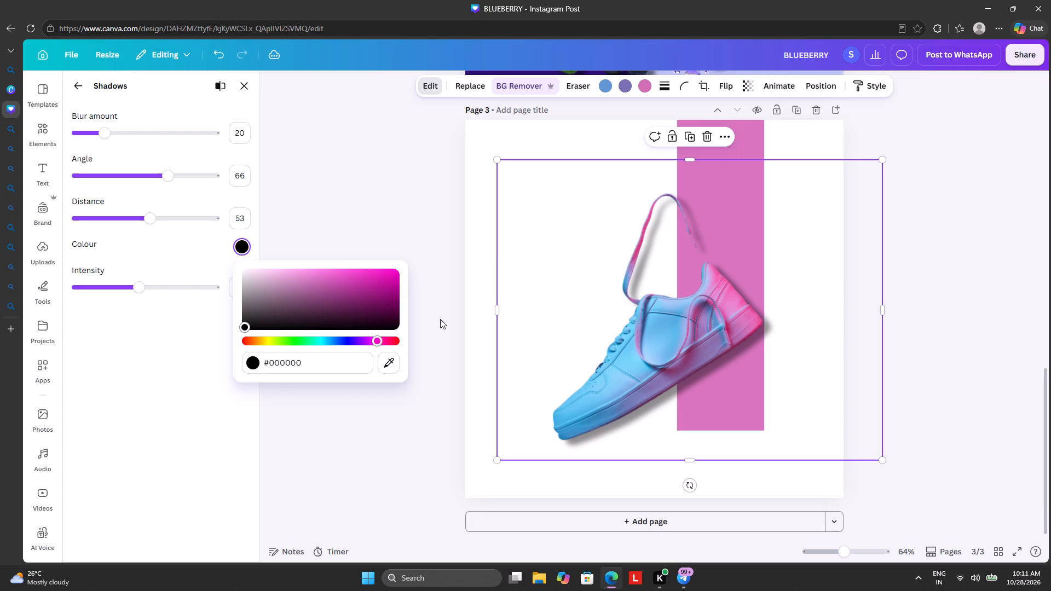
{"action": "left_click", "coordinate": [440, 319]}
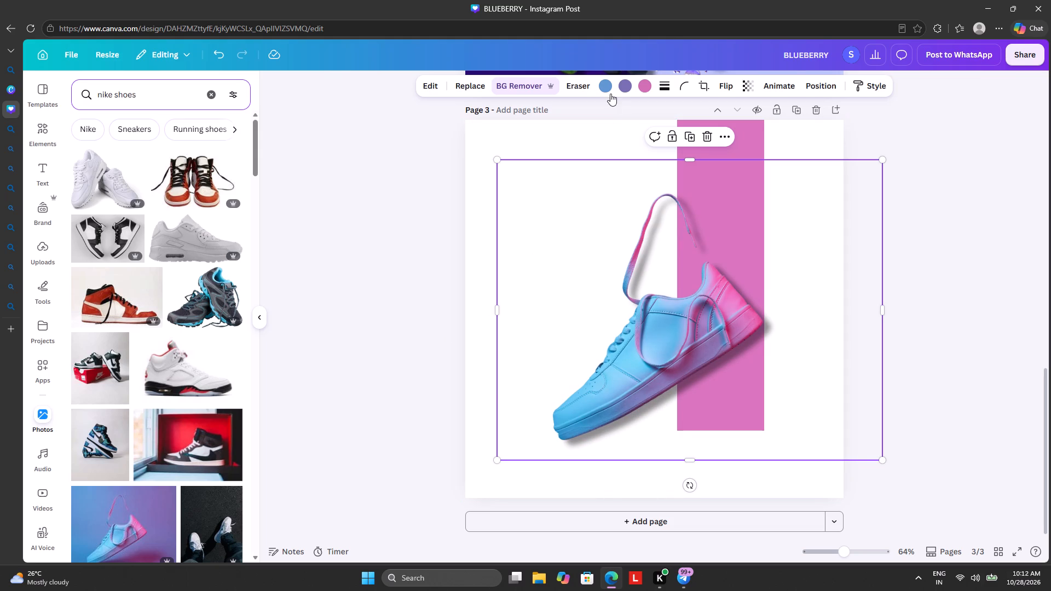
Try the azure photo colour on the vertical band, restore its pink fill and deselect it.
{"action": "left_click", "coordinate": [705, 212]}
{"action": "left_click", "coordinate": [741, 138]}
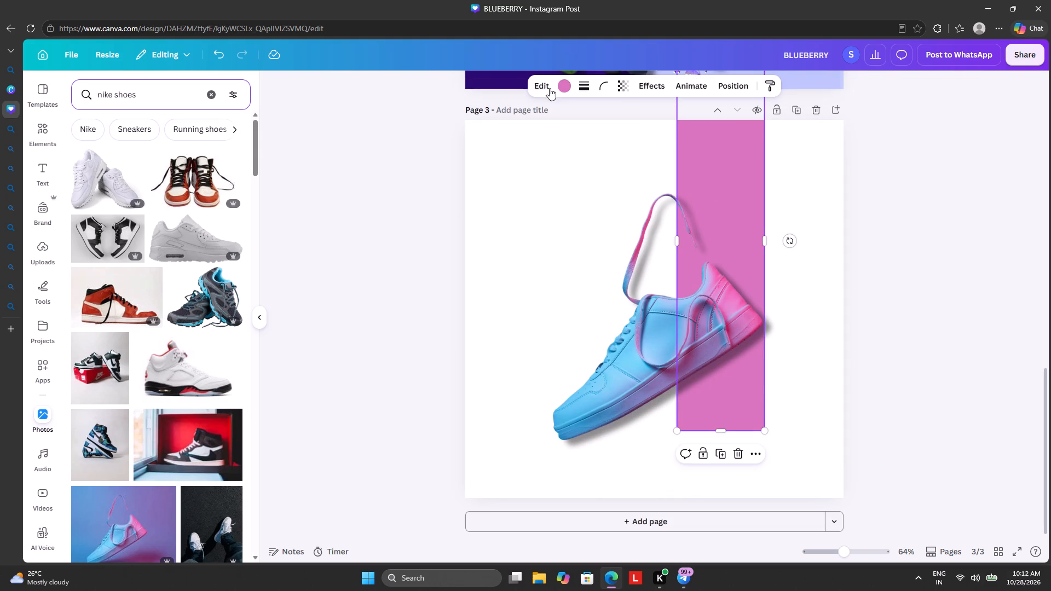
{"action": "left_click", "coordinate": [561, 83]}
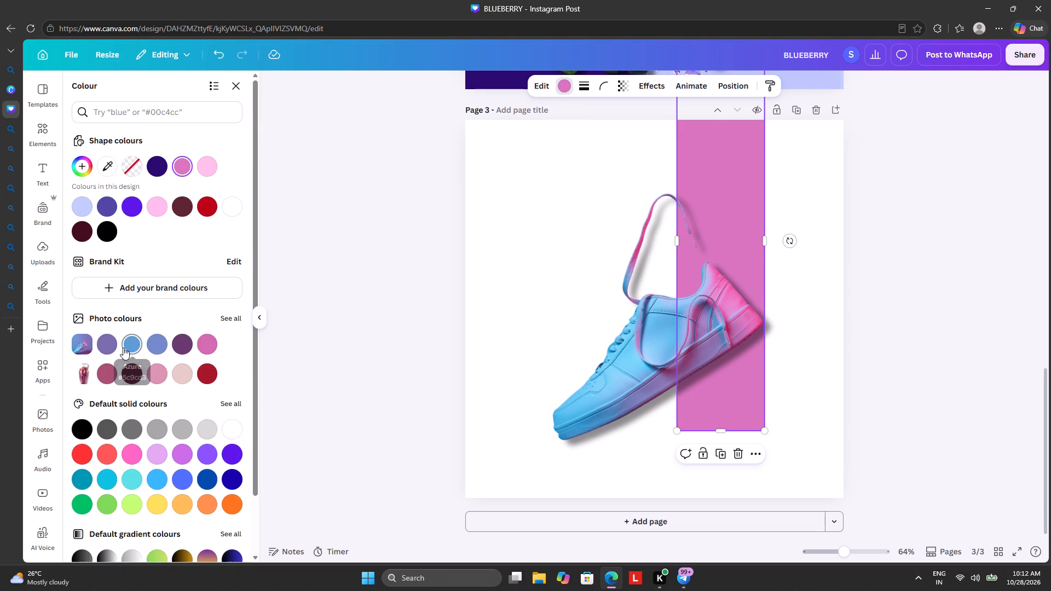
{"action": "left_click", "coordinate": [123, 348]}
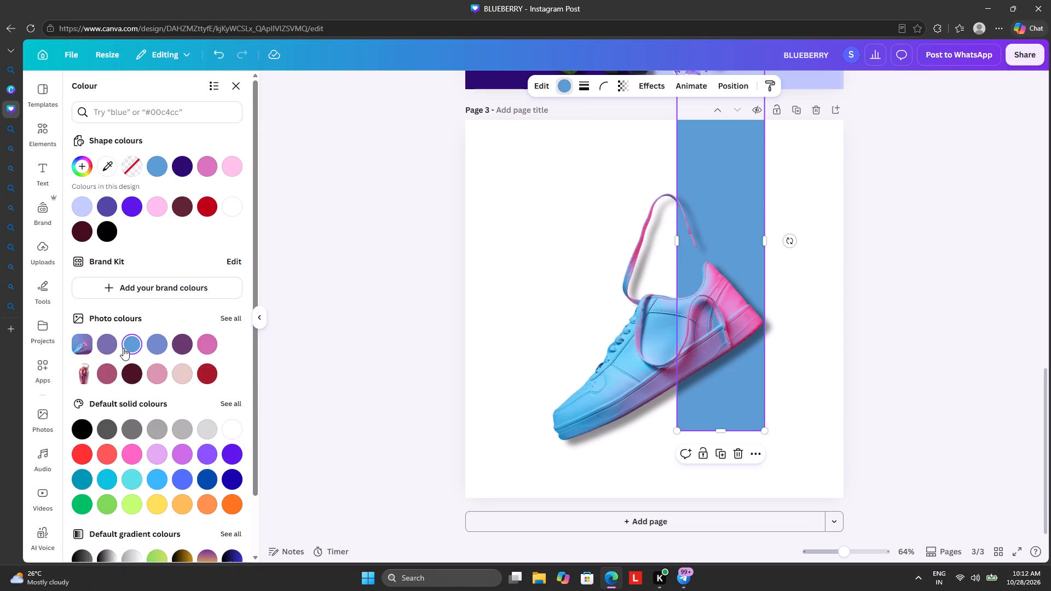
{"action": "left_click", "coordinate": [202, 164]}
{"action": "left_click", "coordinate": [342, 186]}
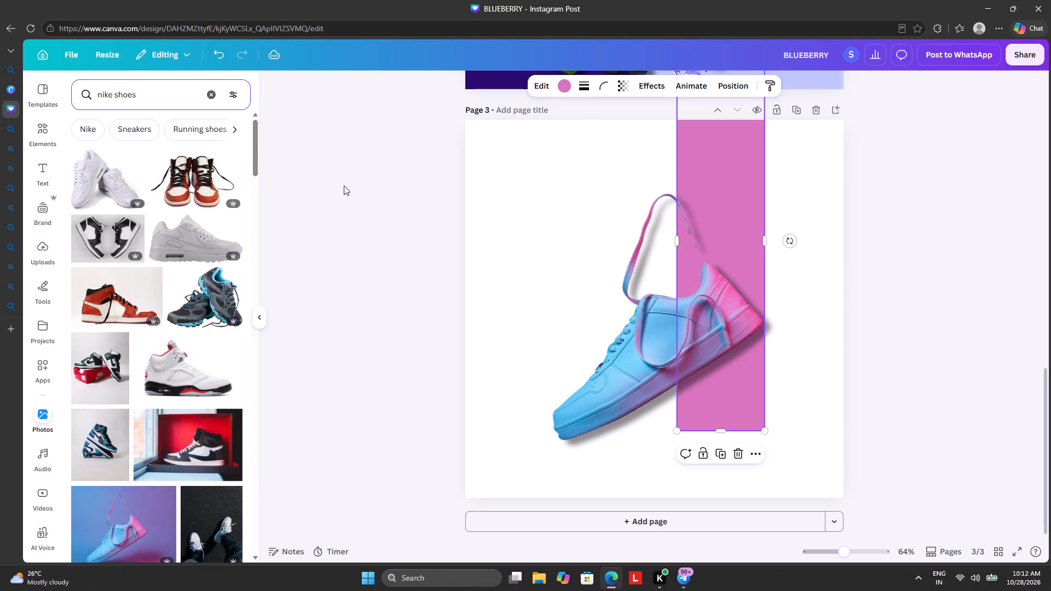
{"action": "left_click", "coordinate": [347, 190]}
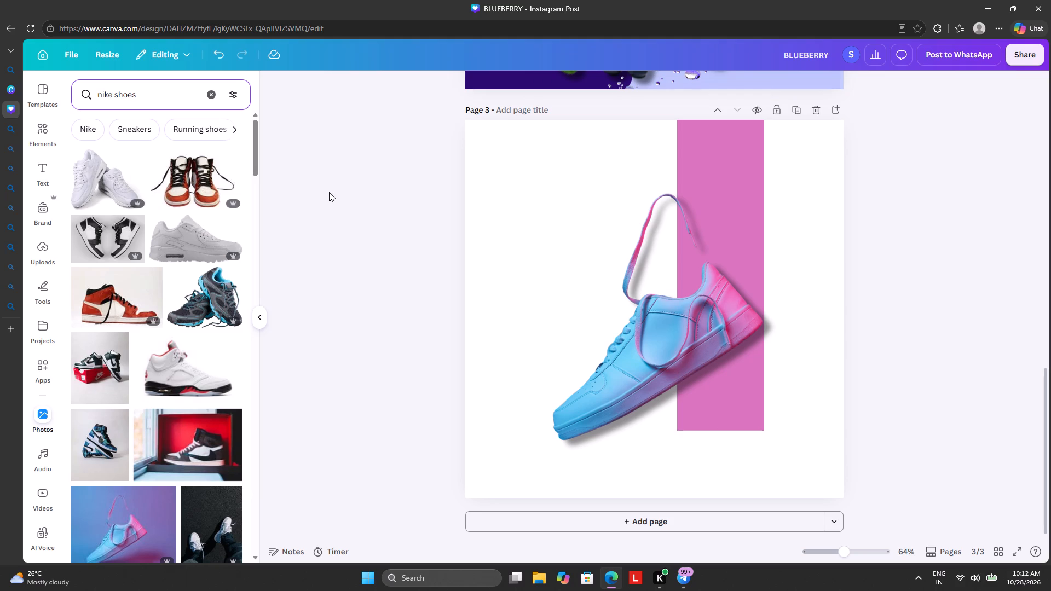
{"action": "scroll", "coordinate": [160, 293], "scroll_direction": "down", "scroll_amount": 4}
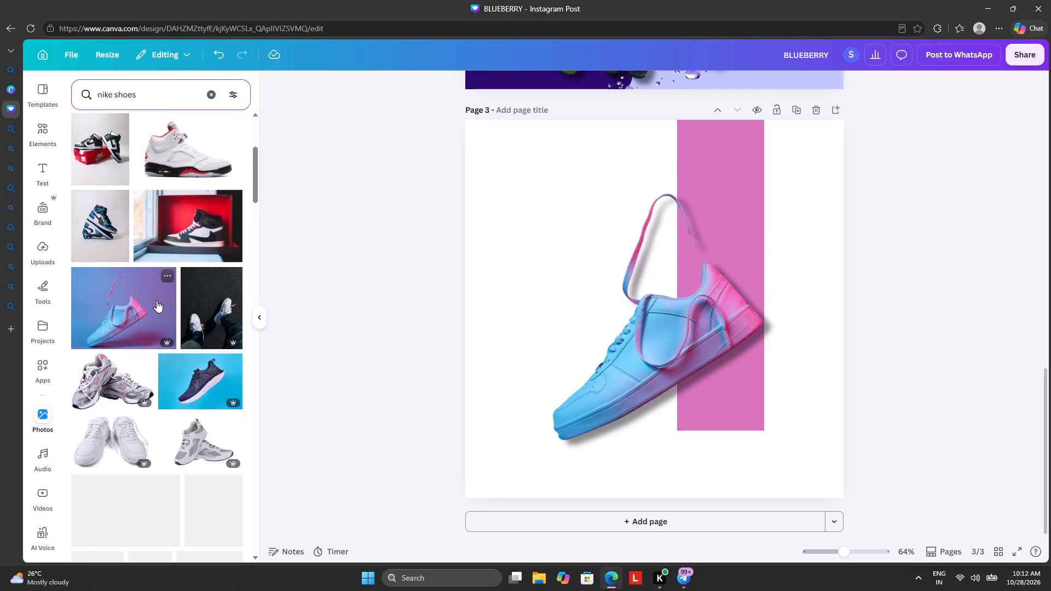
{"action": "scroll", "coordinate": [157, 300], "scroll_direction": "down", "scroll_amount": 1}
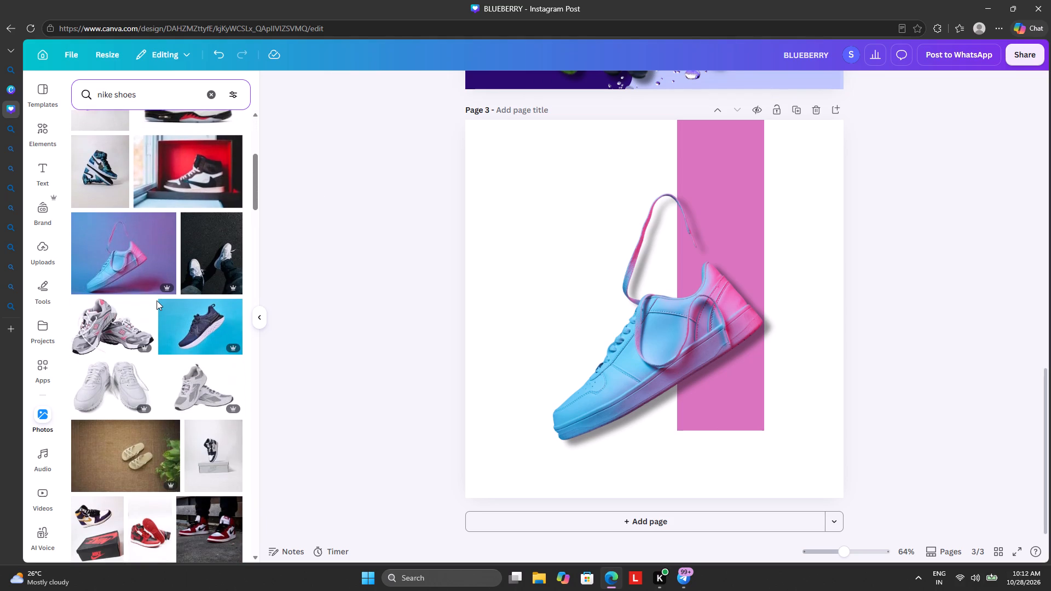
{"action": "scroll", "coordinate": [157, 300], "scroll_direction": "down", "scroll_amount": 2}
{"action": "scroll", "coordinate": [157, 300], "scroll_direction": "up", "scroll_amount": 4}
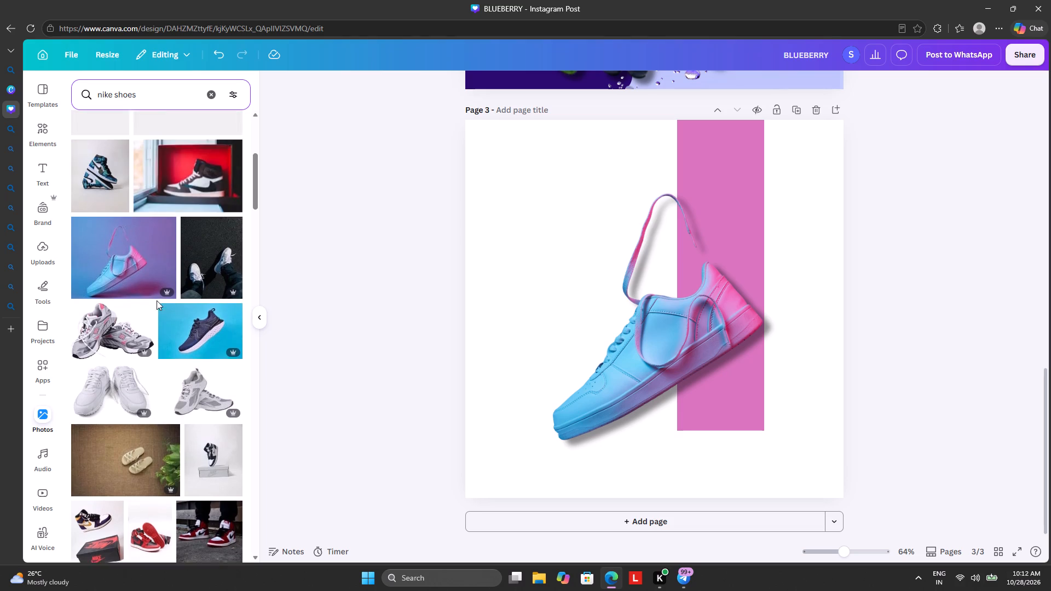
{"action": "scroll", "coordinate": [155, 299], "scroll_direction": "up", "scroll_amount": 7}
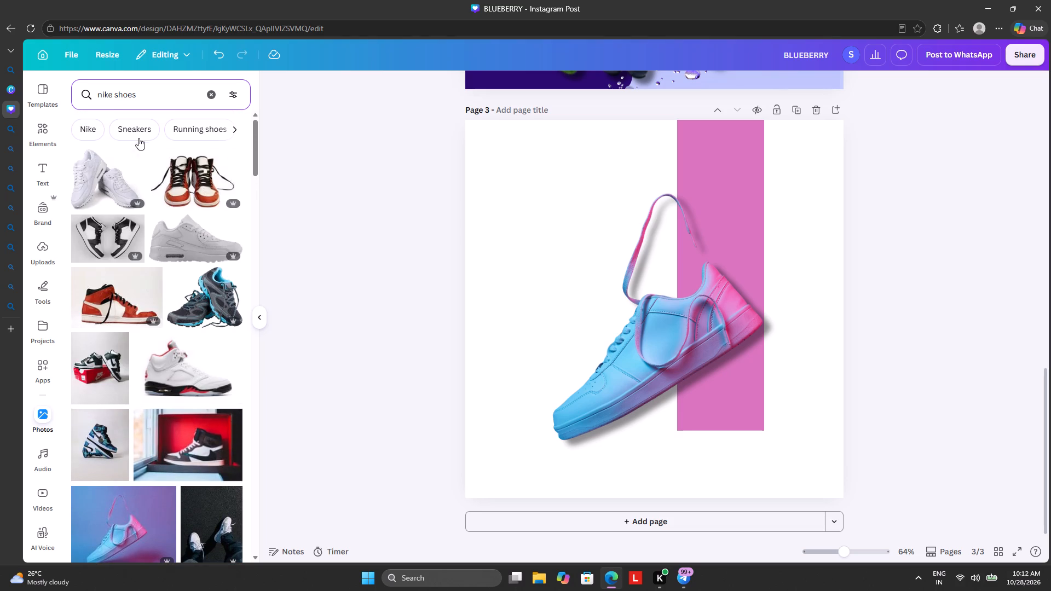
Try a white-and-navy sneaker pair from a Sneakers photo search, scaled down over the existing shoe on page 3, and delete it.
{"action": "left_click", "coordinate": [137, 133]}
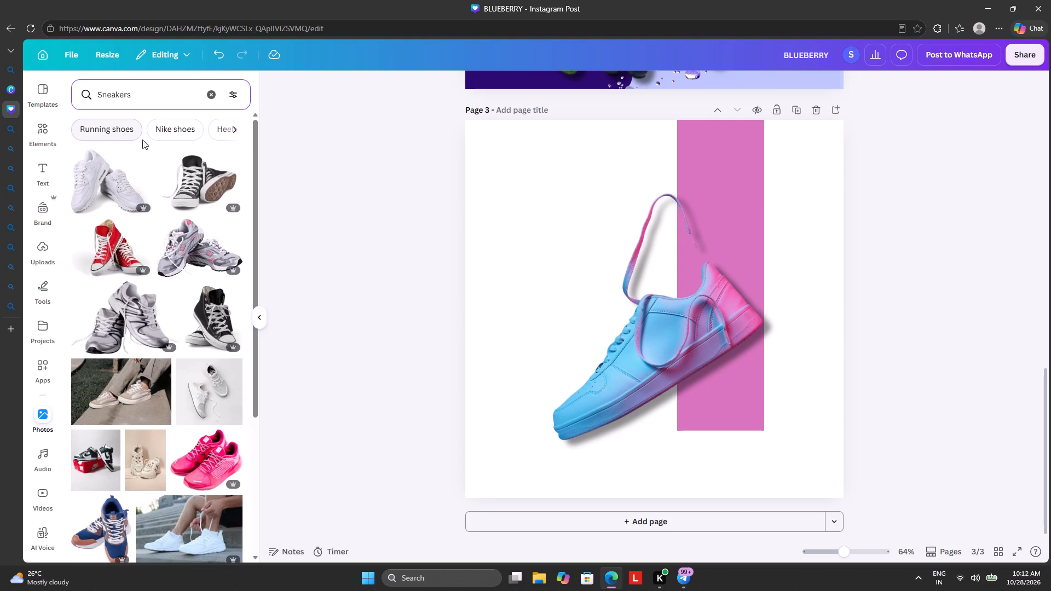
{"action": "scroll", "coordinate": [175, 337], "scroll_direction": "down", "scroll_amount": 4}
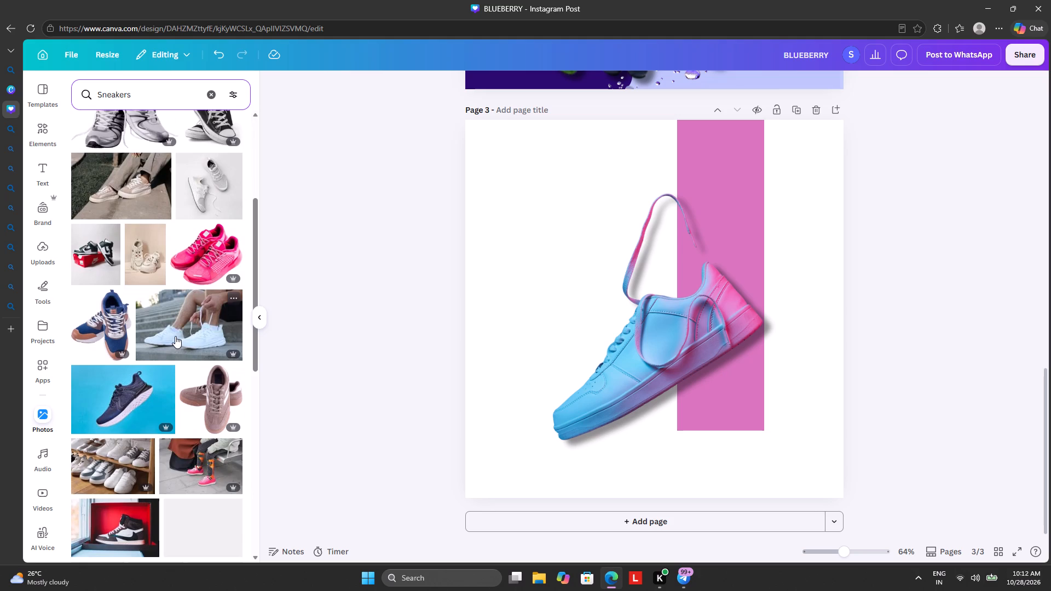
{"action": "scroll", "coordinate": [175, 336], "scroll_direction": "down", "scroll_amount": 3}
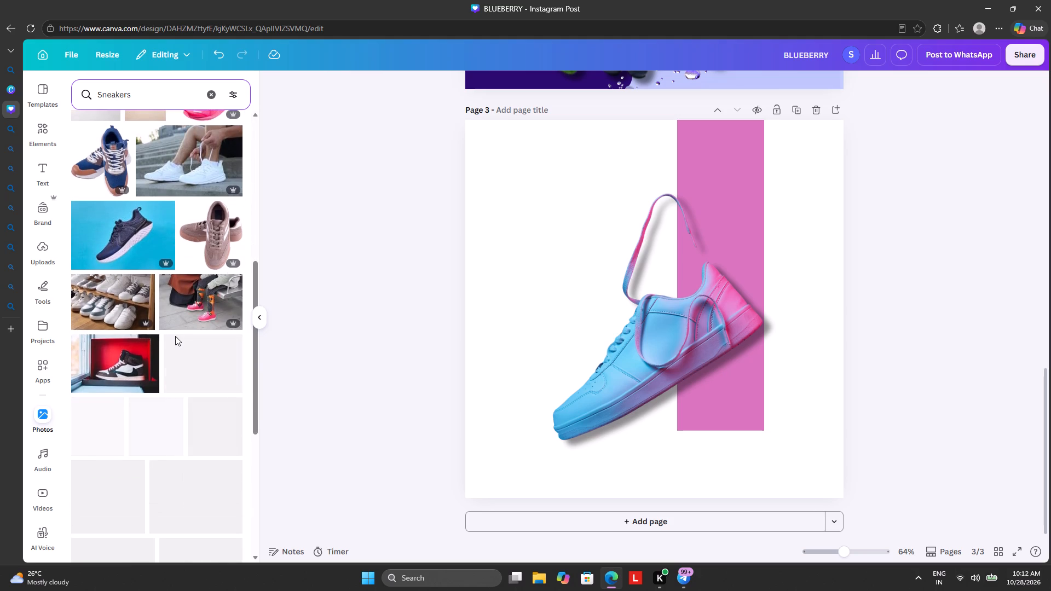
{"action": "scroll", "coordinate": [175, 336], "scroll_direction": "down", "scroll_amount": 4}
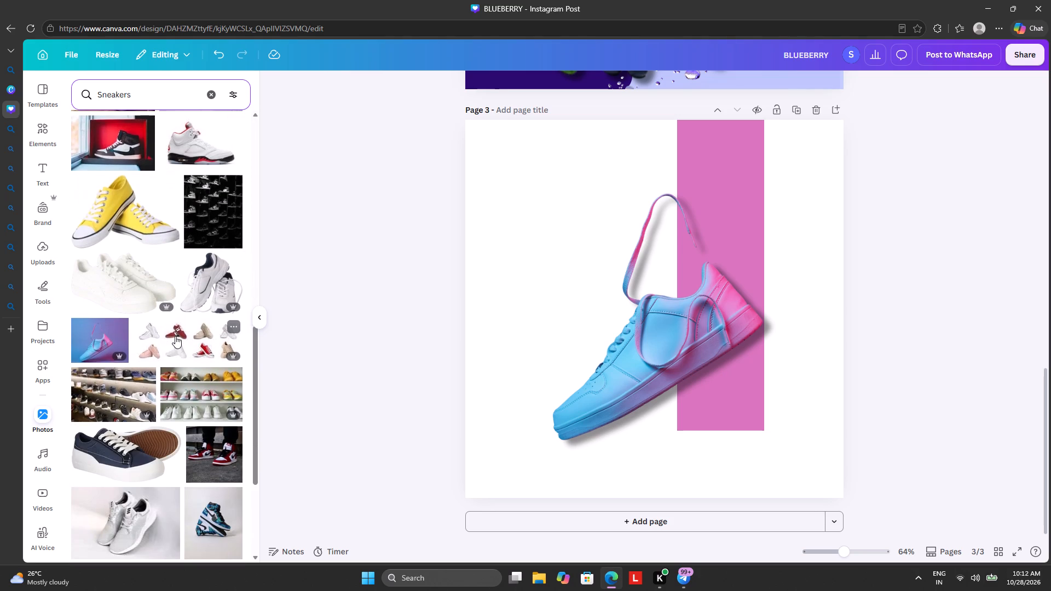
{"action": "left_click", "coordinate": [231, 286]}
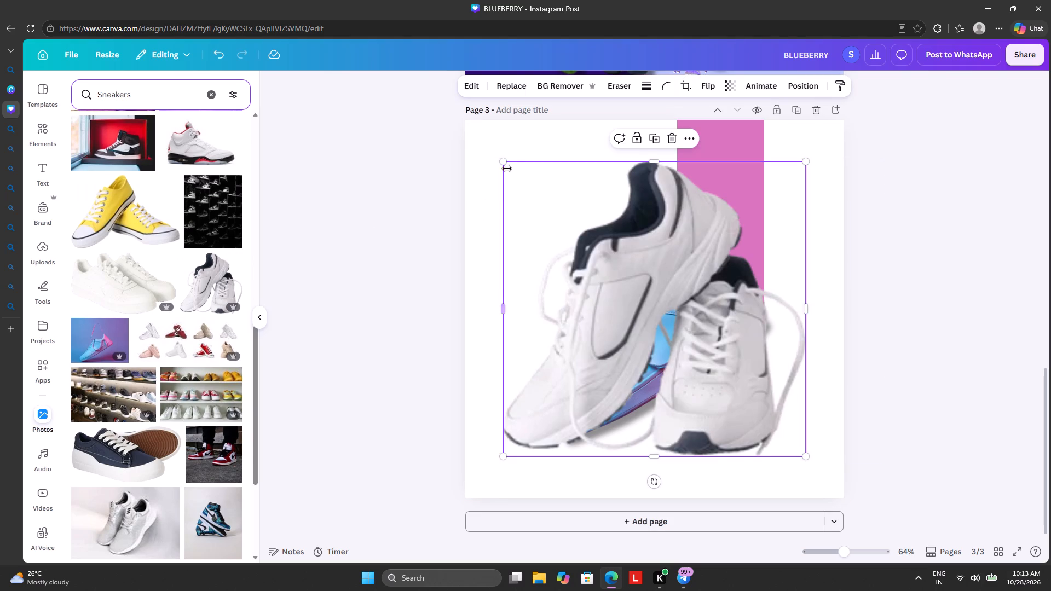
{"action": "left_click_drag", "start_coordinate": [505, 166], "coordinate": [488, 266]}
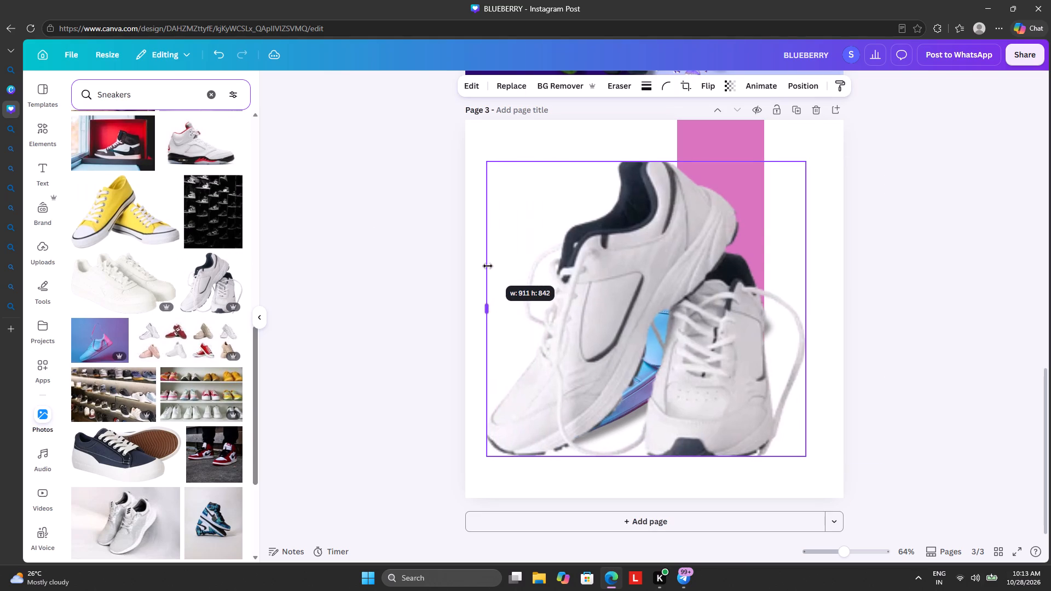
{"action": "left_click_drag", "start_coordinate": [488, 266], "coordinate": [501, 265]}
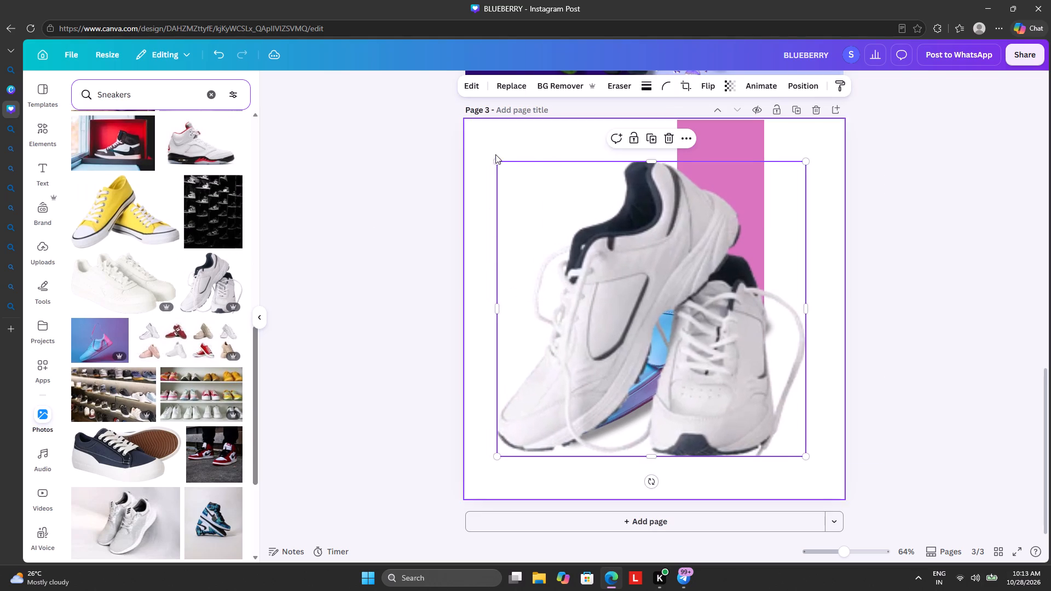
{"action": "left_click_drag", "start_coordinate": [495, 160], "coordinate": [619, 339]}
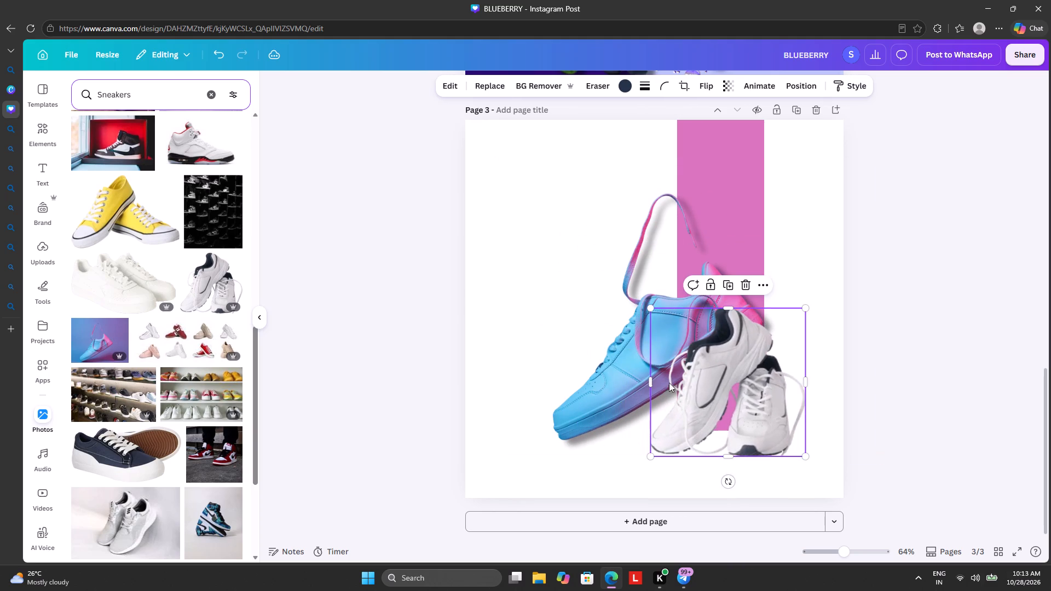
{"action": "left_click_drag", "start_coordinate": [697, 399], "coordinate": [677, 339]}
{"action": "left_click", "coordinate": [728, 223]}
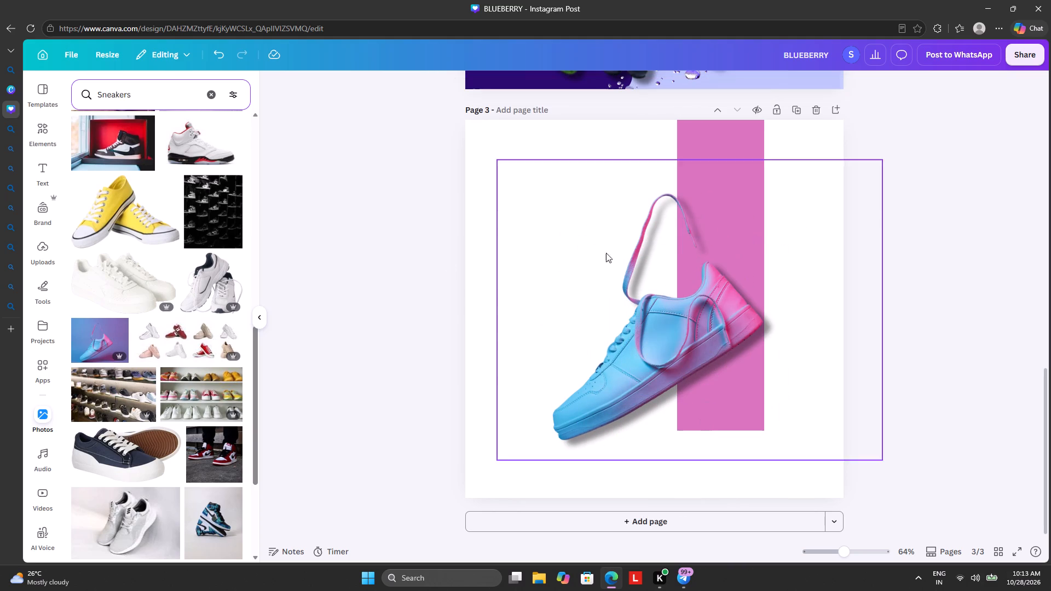
Browse the Sneakers photo results for another suitable shoe image.
{"action": "scroll", "coordinate": [221, 344], "scroll_direction": "down", "scroll_amount": 12}
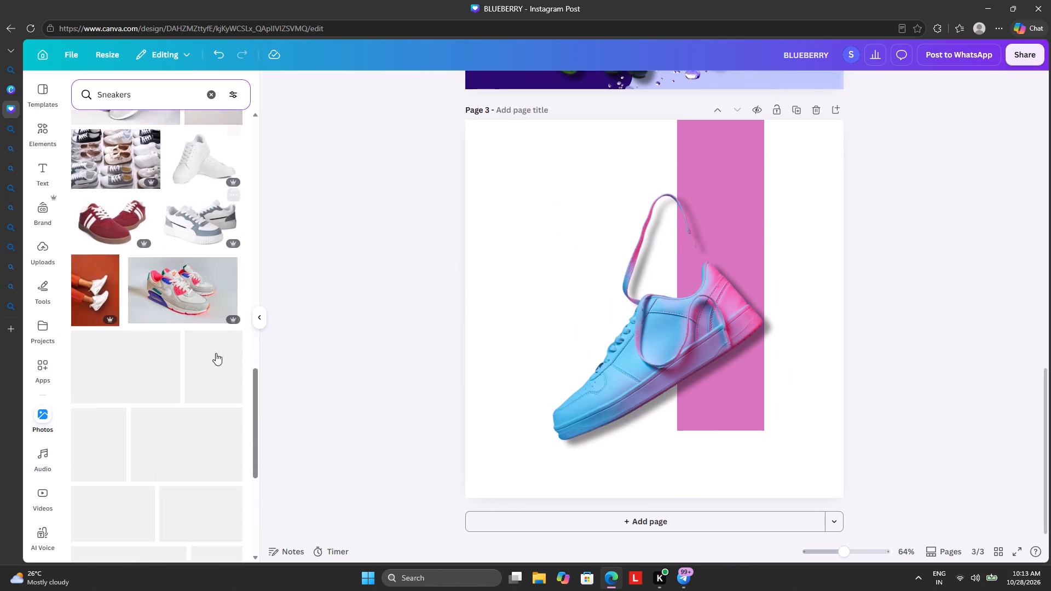
{"action": "scroll", "coordinate": [216, 353], "scroll_direction": "down", "scroll_amount": 2}
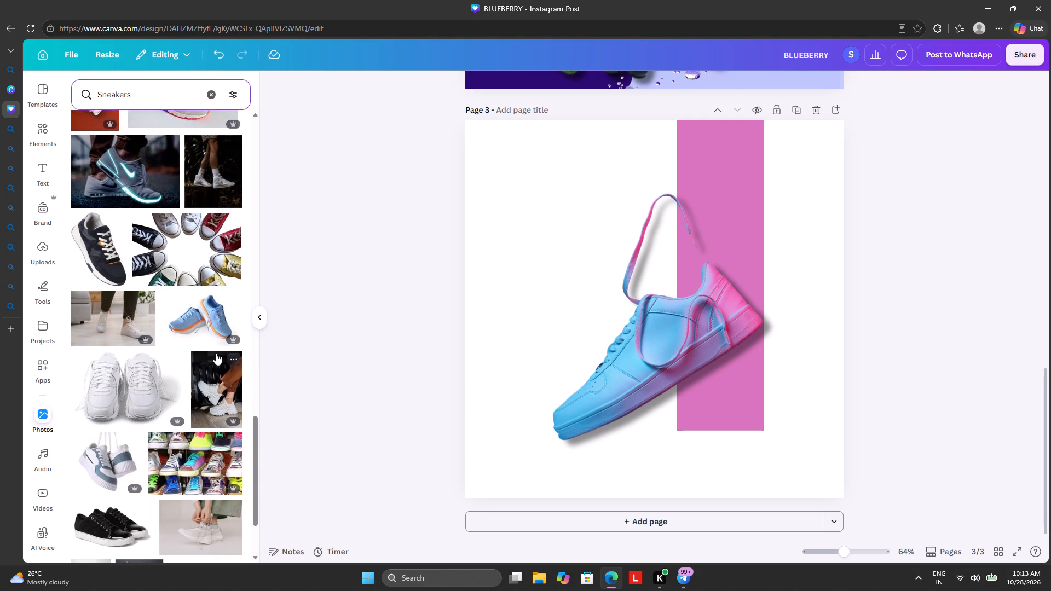
{"action": "scroll", "coordinate": [216, 353], "scroll_direction": "down", "scroll_amount": 7}
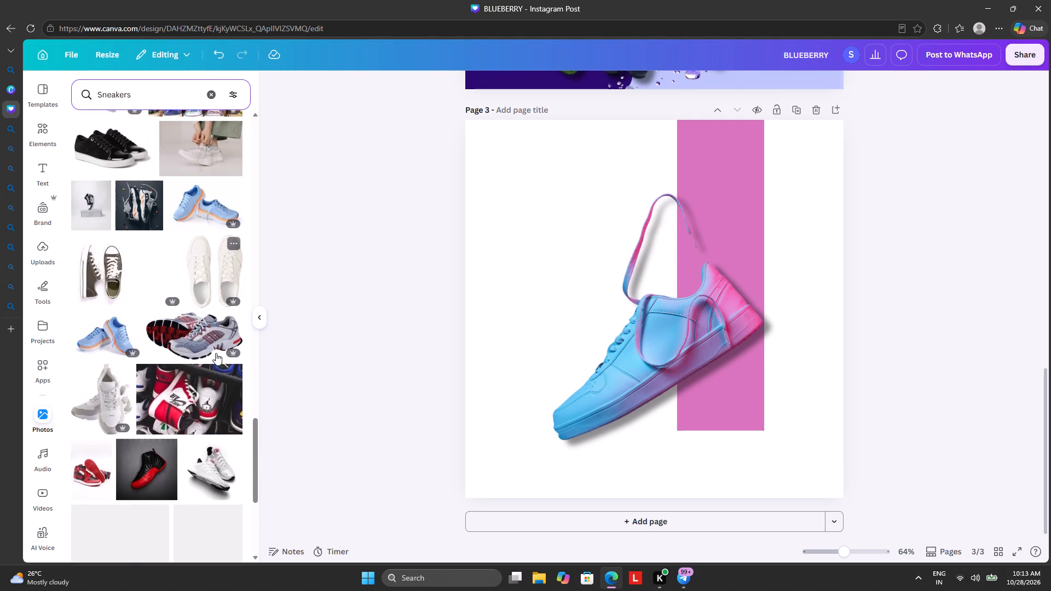
{"action": "scroll", "coordinate": [216, 353], "scroll_direction": "down", "scroll_amount": 9}
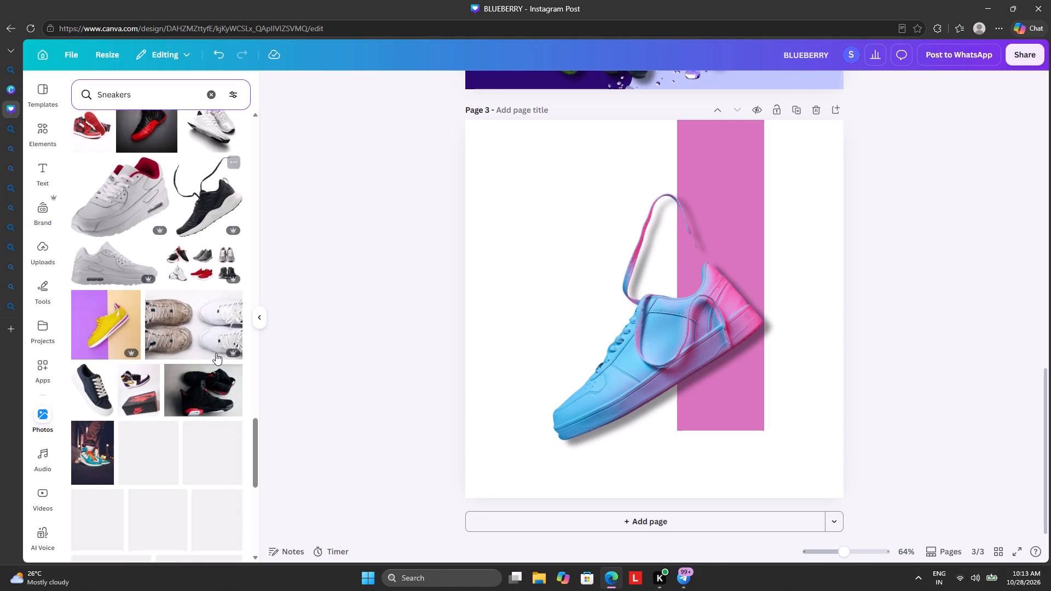
{"action": "scroll", "coordinate": [216, 353], "scroll_direction": "up", "scroll_amount": 19}
{"action": "scroll", "coordinate": [216, 353], "scroll_direction": "up", "scroll_amount": 10}
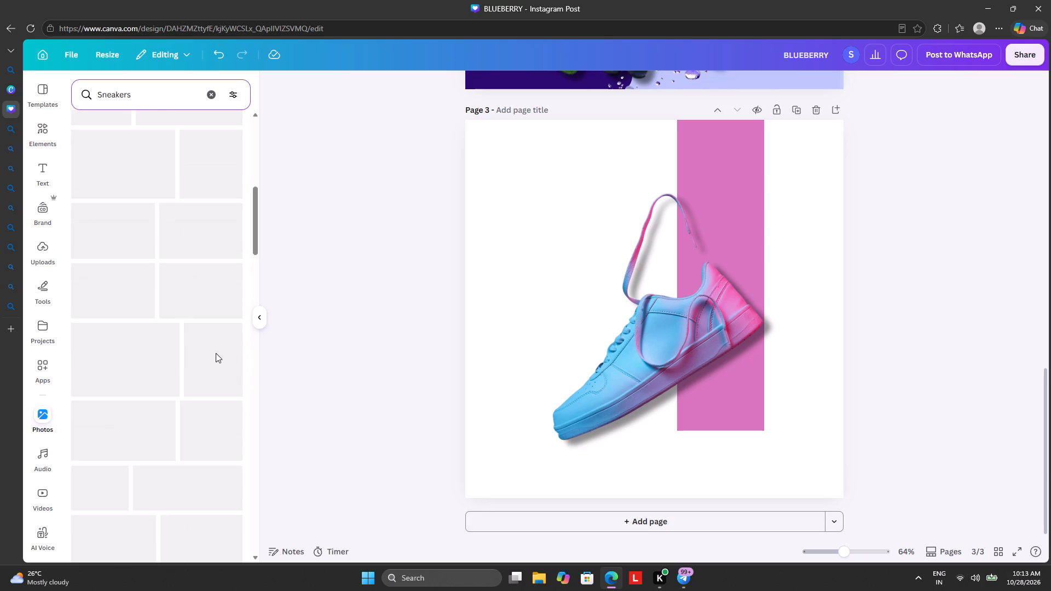
{"action": "scroll", "coordinate": [216, 353], "scroll_direction": "up", "scroll_amount": 10}
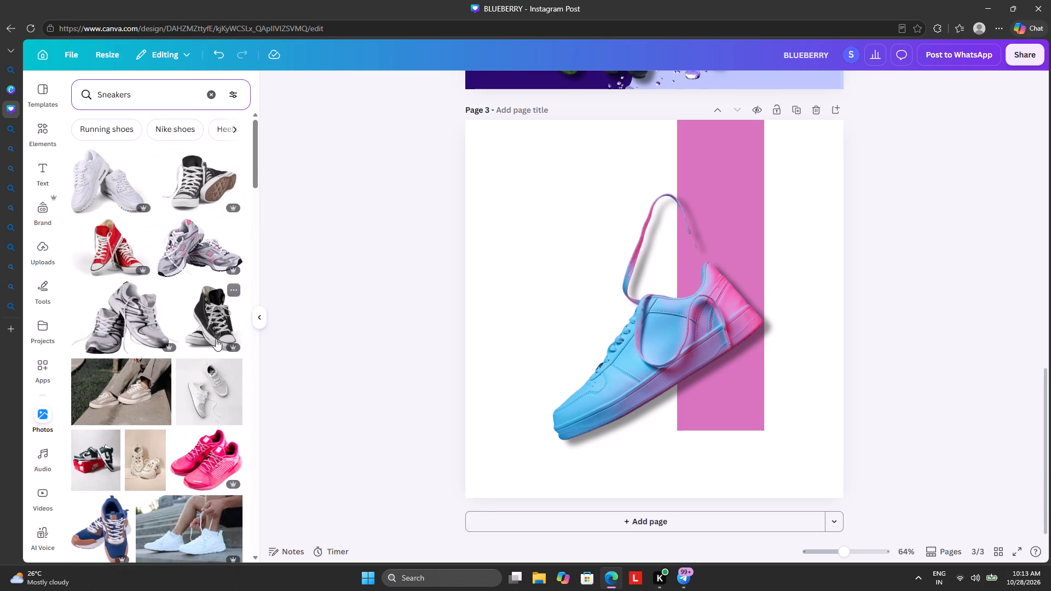
{"action": "scroll", "coordinate": [200, 202], "scroll_direction": "up", "scroll_amount": 6}
Switch the photo search to Running shoes and look through the results for a suitable shoe image.
{"action": "left_click", "coordinate": [117, 129]}
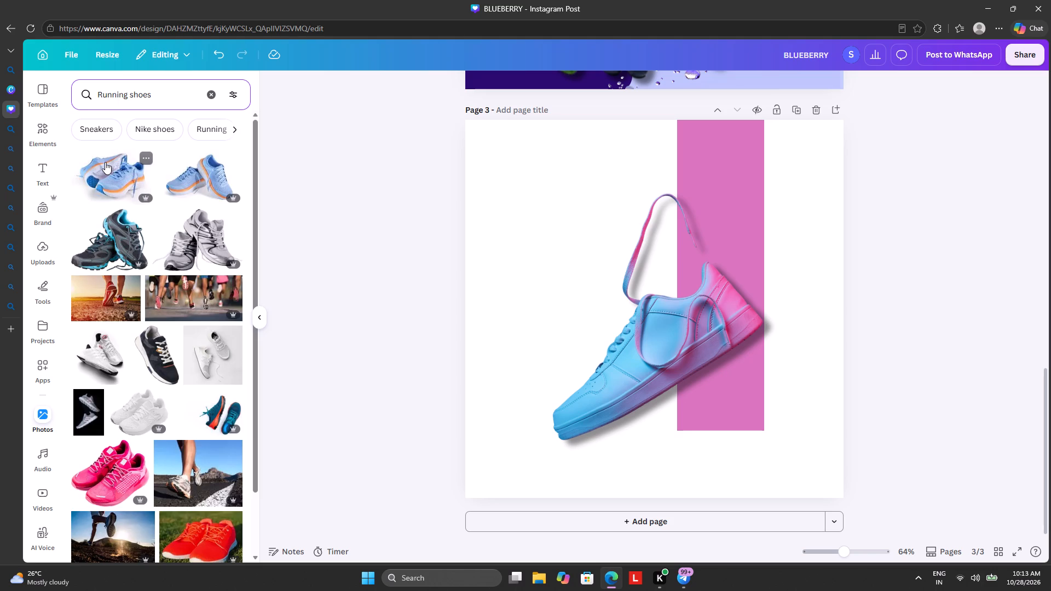
{"action": "scroll", "coordinate": [198, 335], "scroll_direction": "down", "scroll_amount": 6}
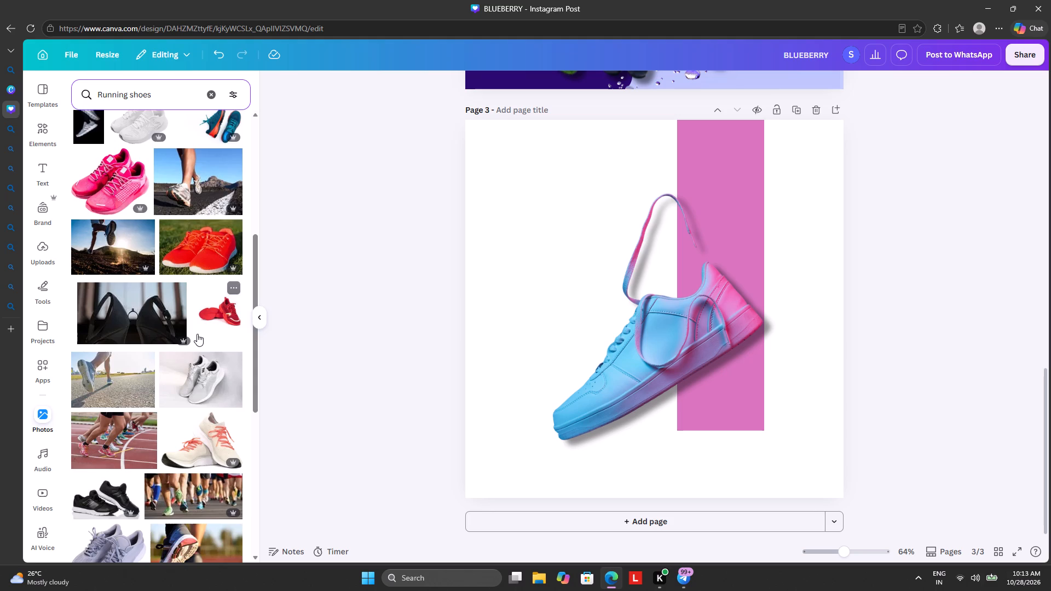
{"action": "scroll", "coordinate": [197, 334], "scroll_direction": "down", "scroll_amount": 6}
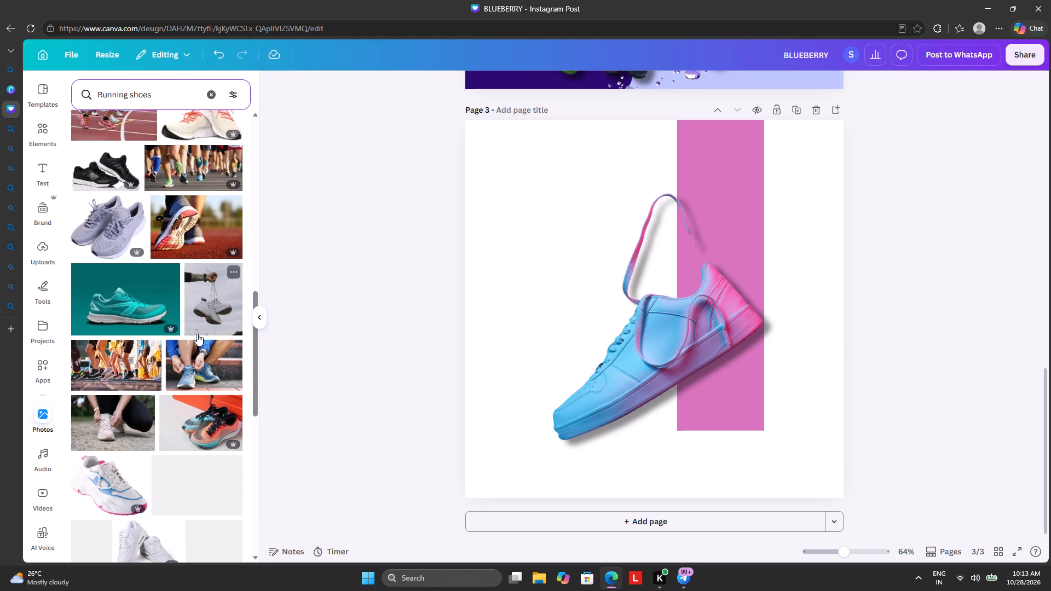
{"action": "scroll", "coordinate": [197, 334], "scroll_direction": "down", "scroll_amount": 6}
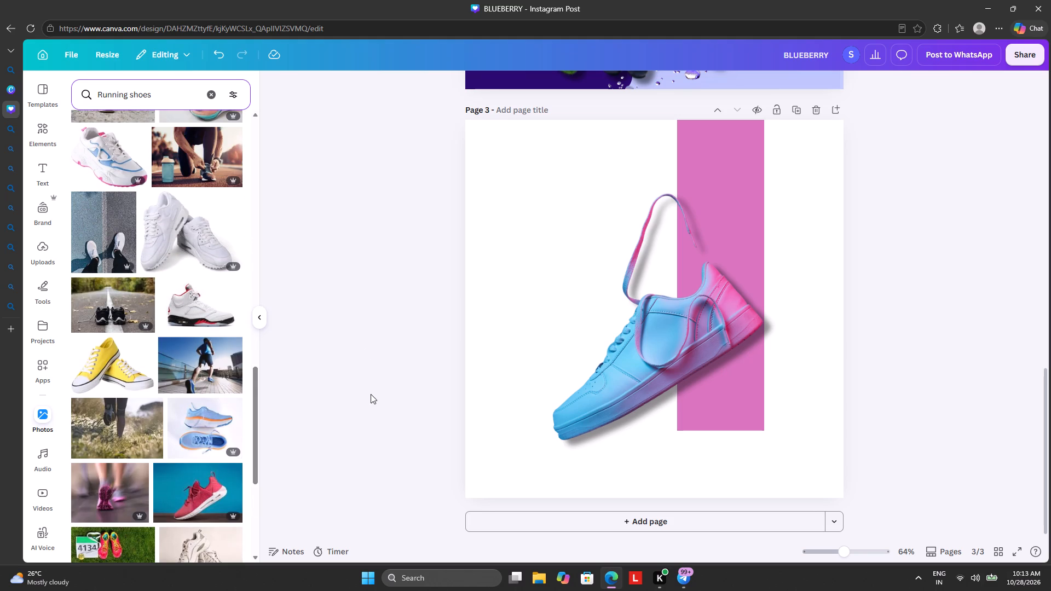
{"action": "scroll", "coordinate": [369, 394], "scroll_direction": "down", "scroll_amount": 6}
{"action": "scroll", "coordinate": [192, 393], "scroll_direction": "down", "scroll_amount": 5}
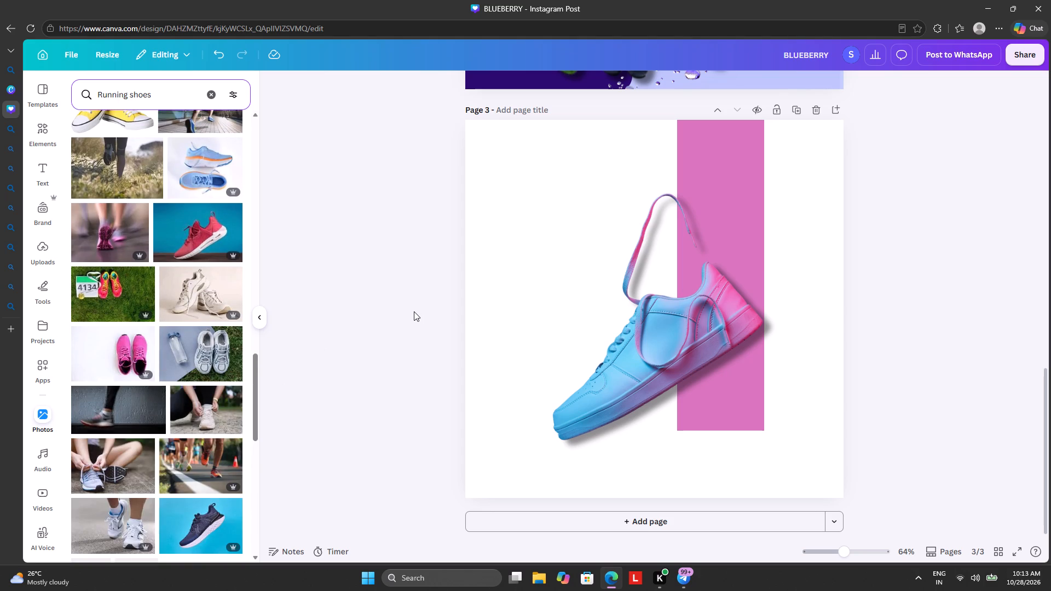
{"action": "left_click", "coordinate": [414, 311]}
{"action": "left_click", "coordinate": [288, 335]}
Search the photo library for black background.
{"action": "left_click", "coordinate": [212, 95]}
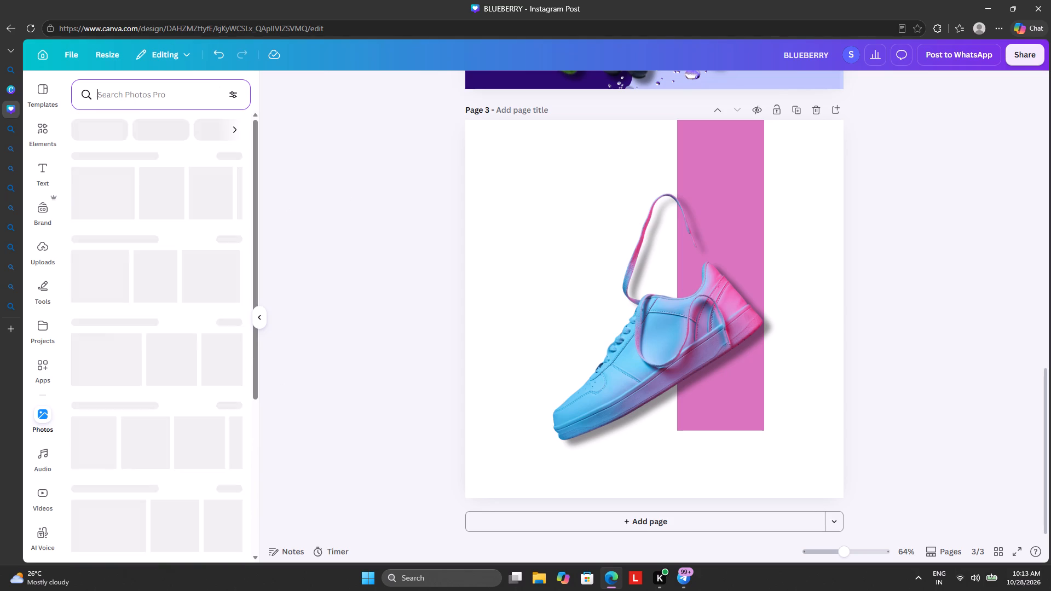
{"action": "key", "text": "b"}
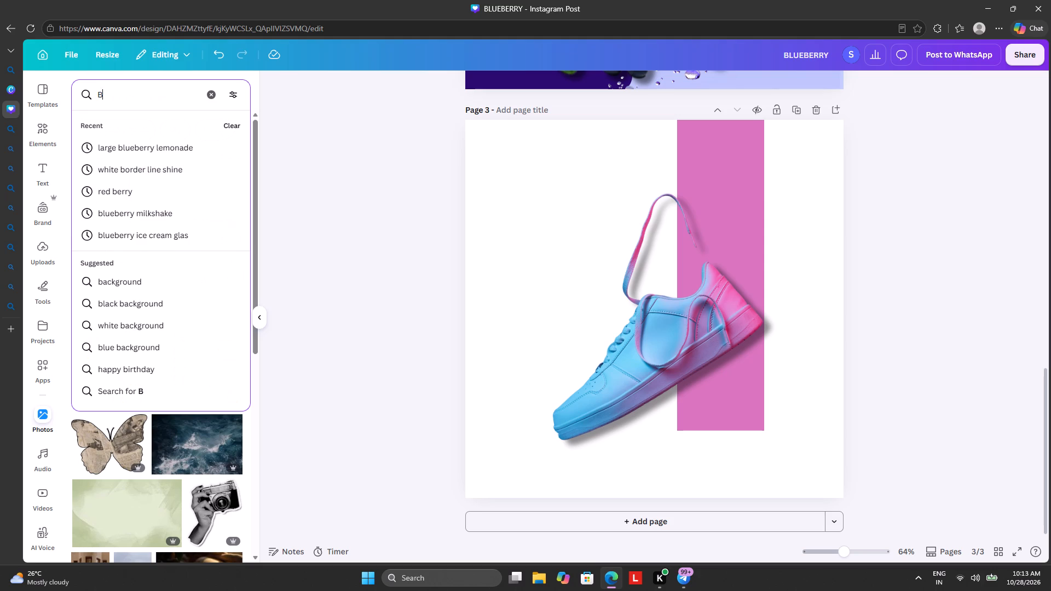
{"action": "left_click", "coordinate": [120, 309]}
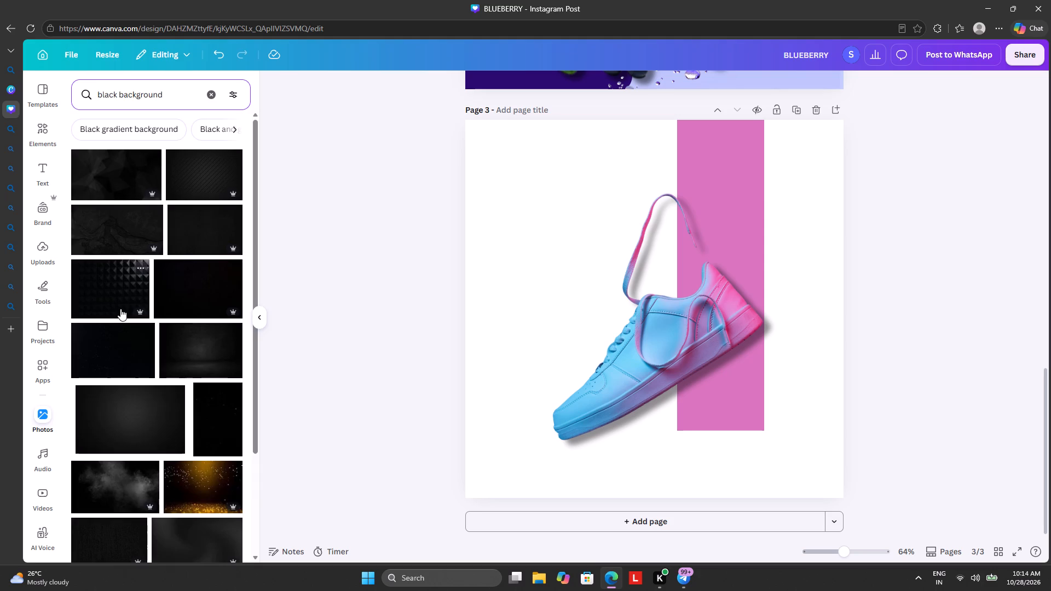
Search the photo library for background and add the dark-to-light blue gradient photo to page 3.
{"action": "left_click", "coordinate": [207, 94]}
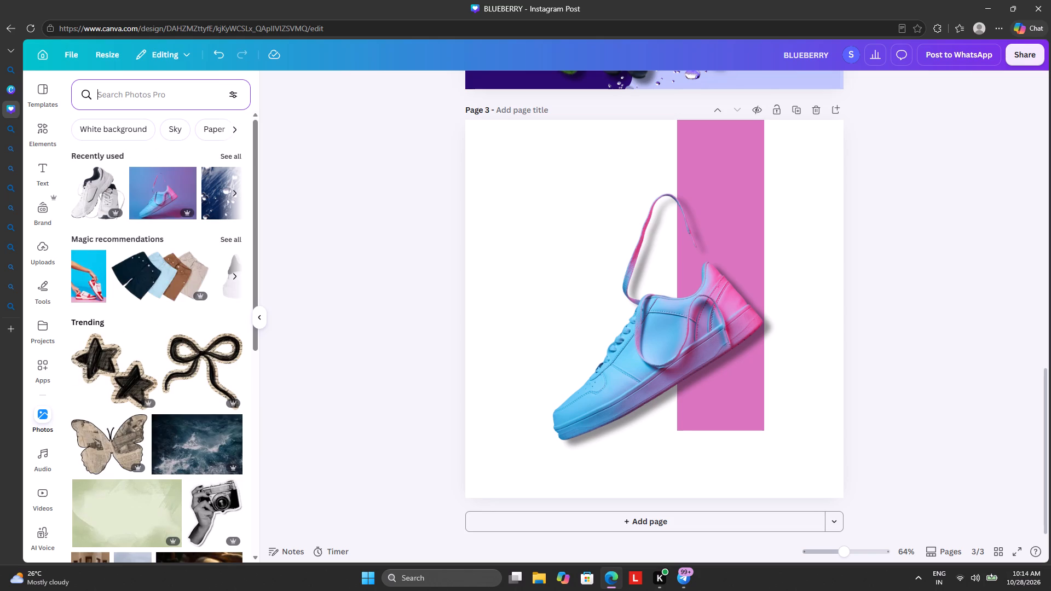
{"action": "key", "text": "b"}
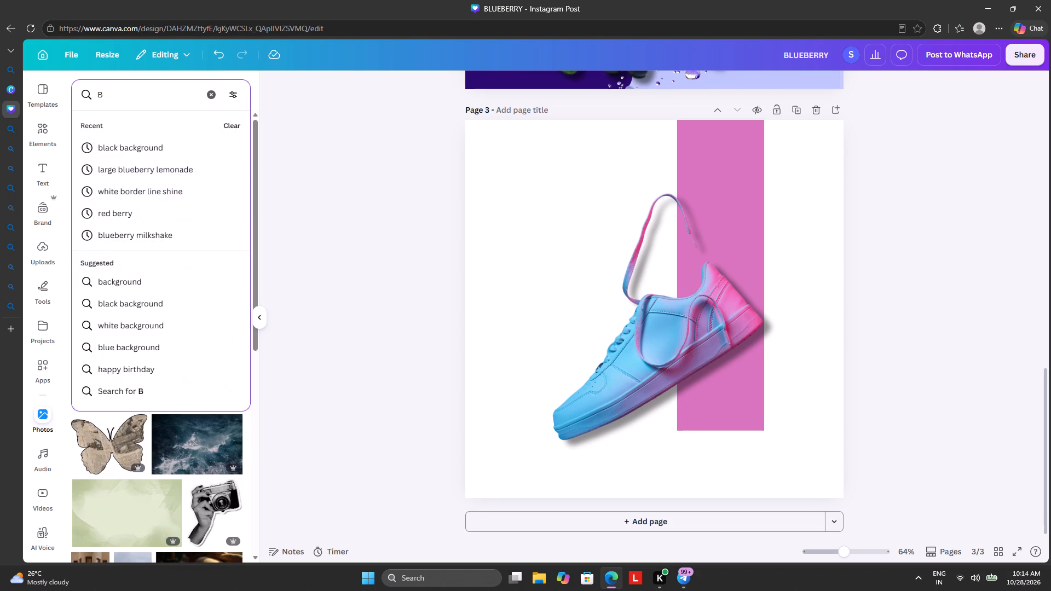
{"action": "type", "text": "AC"}
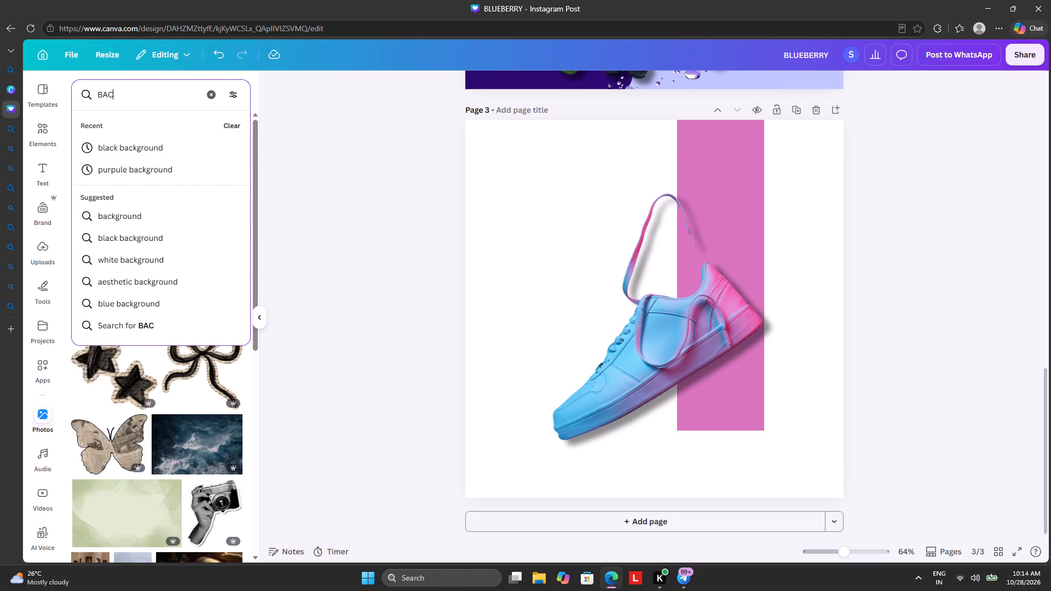
{"action": "left_click", "coordinate": [143, 220]}
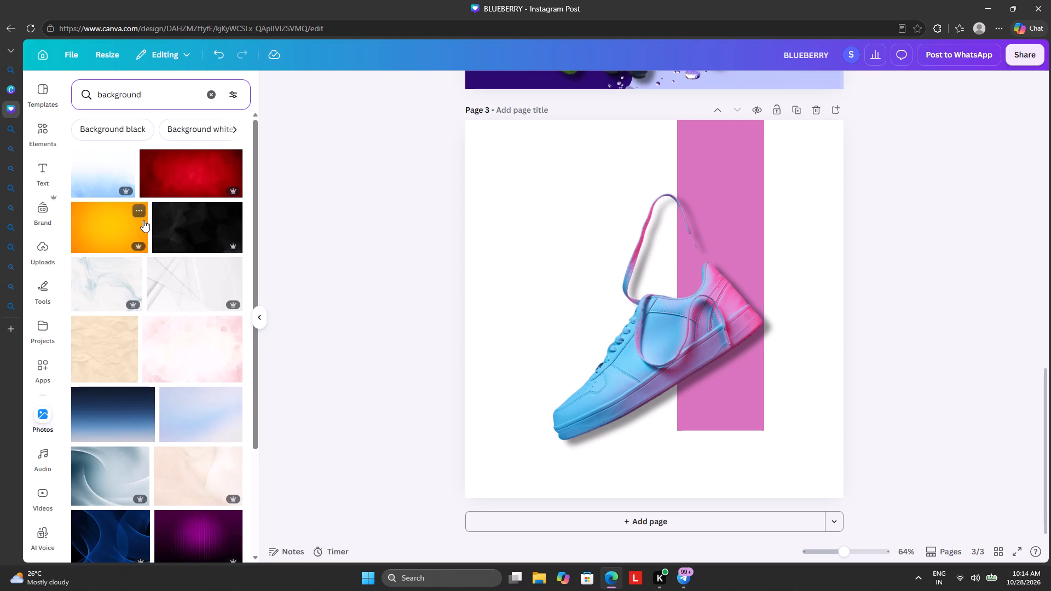
{"action": "scroll", "coordinate": [106, 254], "scroll_direction": "down", "scroll_amount": 2}
{"action": "left_click", "coordinate": [109, 295]}
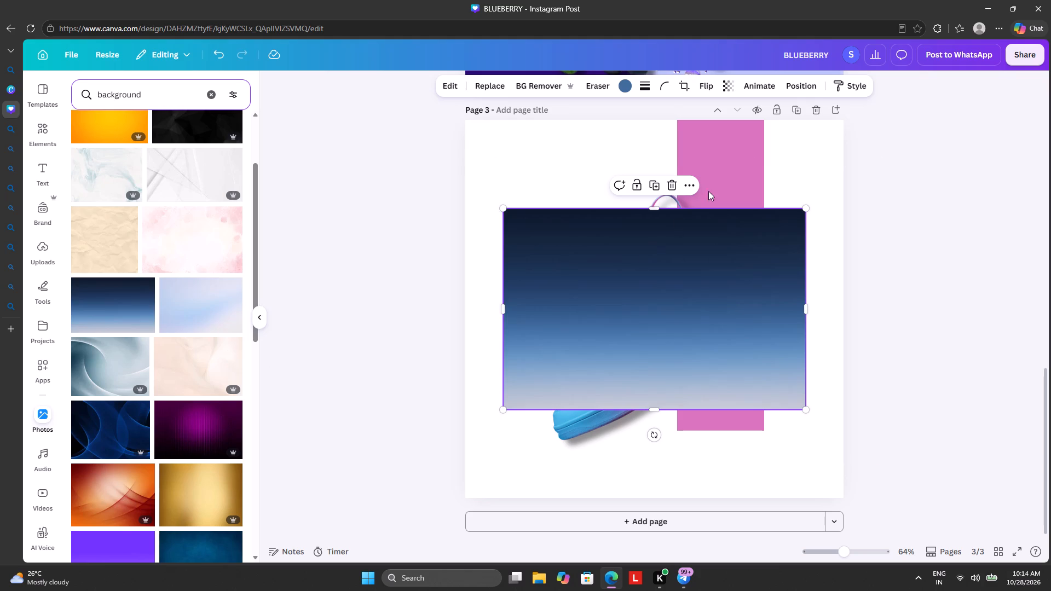
Move the blue gradient photo's layer beneath the sneaker and the pink vertical band.
{"action": "left_click", "coordinate": [816, 80]}
{"action": "left_click_drag", "start_coordinate": [186, 179], "coordinate": [190, 258]}
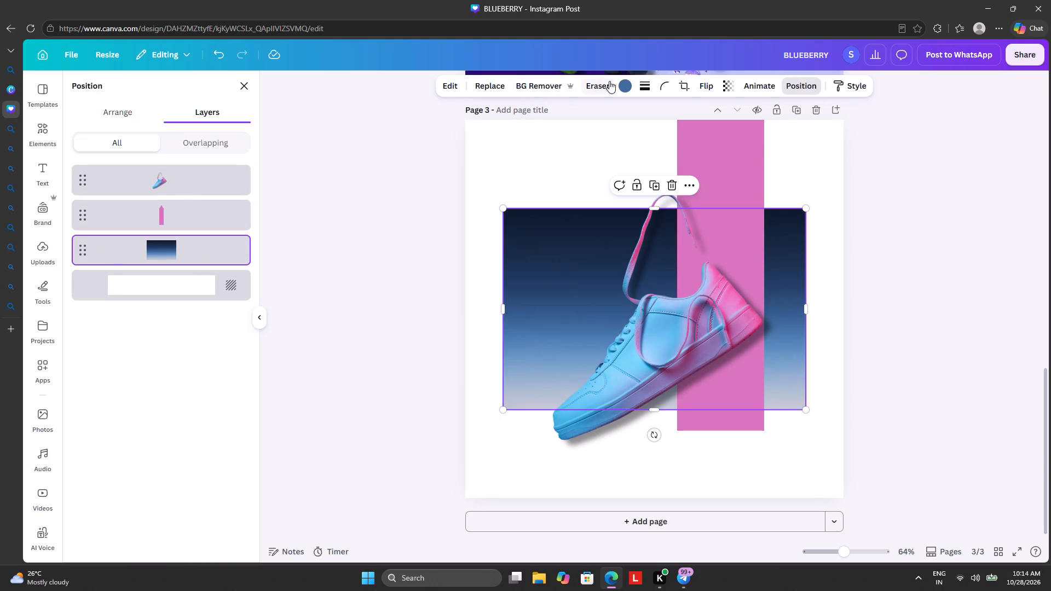
Recolour the blue gradient photo with light magenta #ffbeec from the design's colours.
{"action": "left_click", "coordinate": [627, 85]}
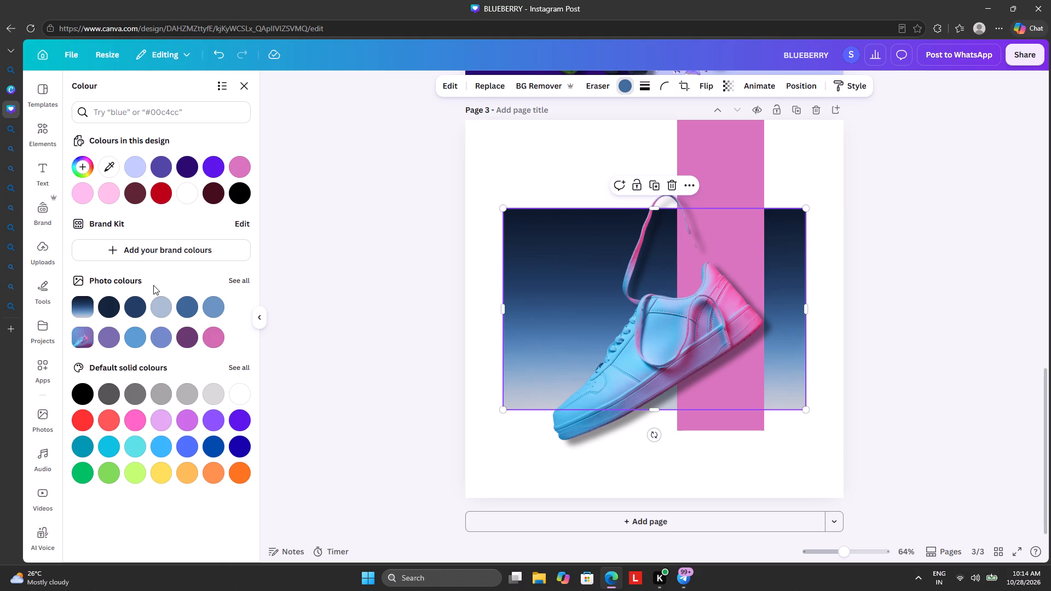
{"action": "left_click", "coordinate": [90, 194]}
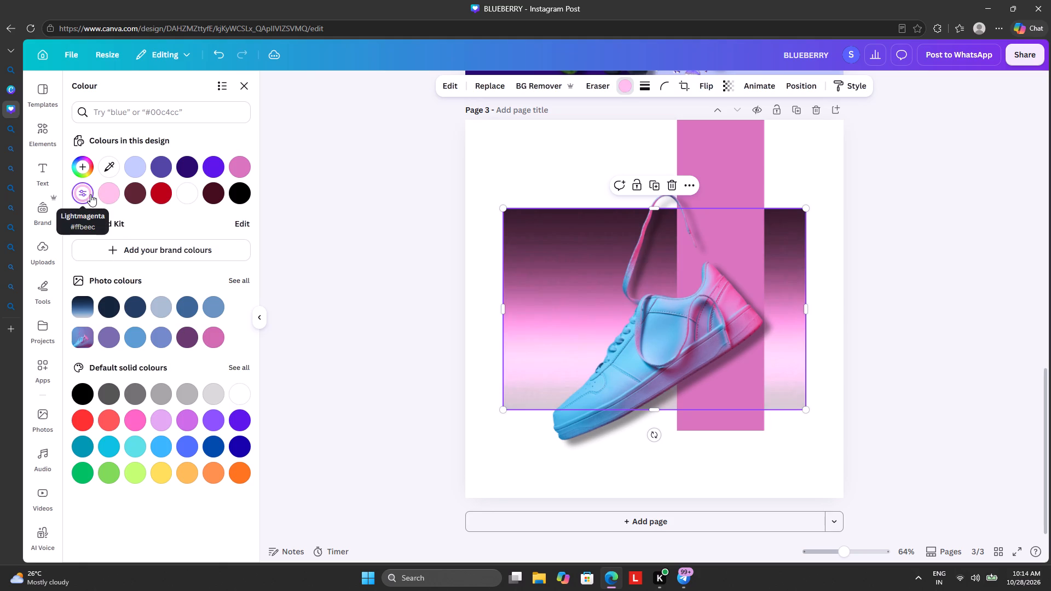
{"action": "left_click", "coordinate": [83, 306]}
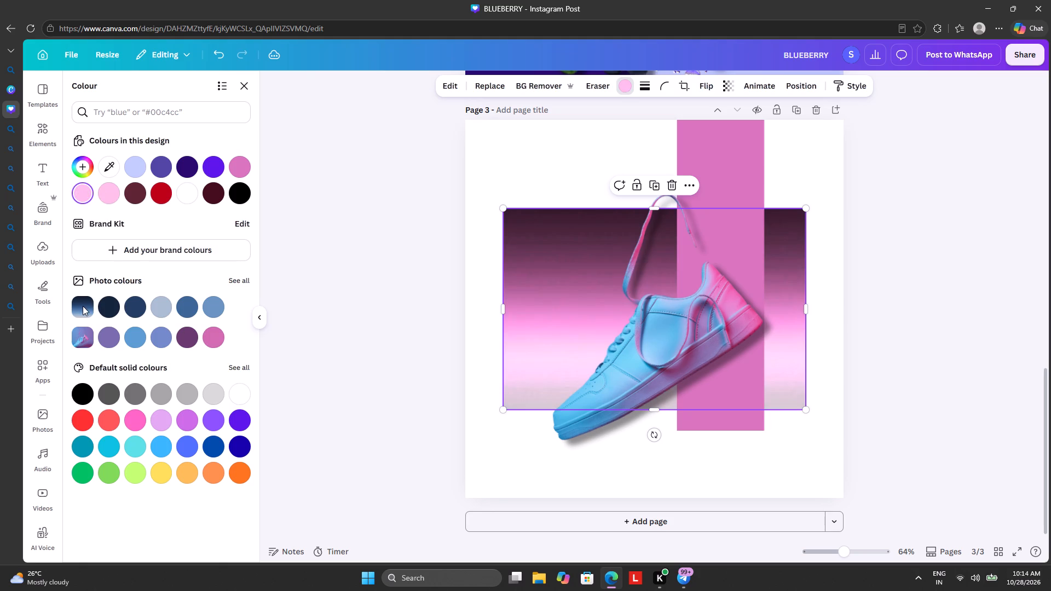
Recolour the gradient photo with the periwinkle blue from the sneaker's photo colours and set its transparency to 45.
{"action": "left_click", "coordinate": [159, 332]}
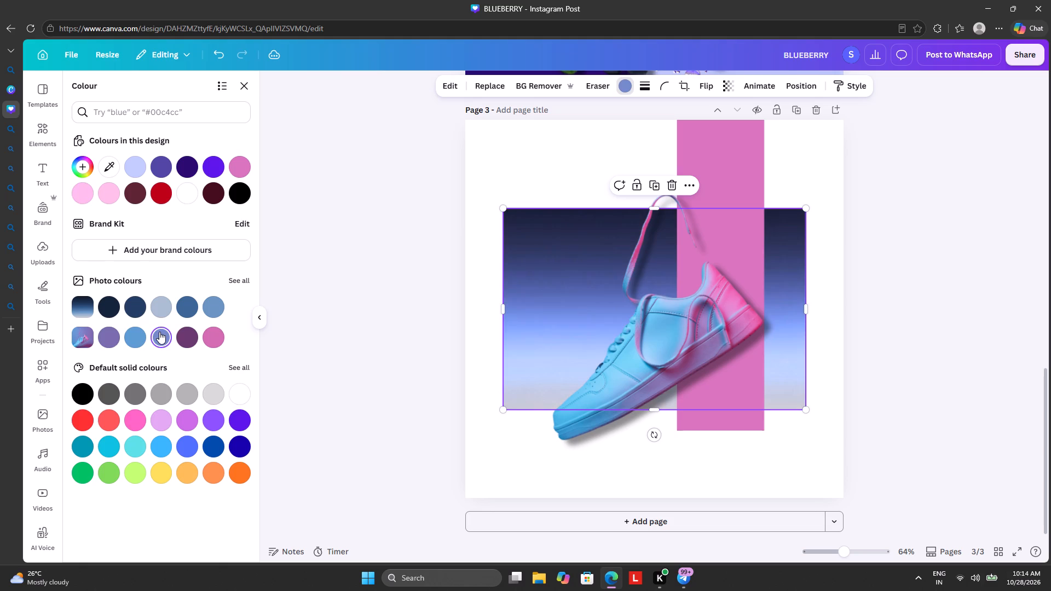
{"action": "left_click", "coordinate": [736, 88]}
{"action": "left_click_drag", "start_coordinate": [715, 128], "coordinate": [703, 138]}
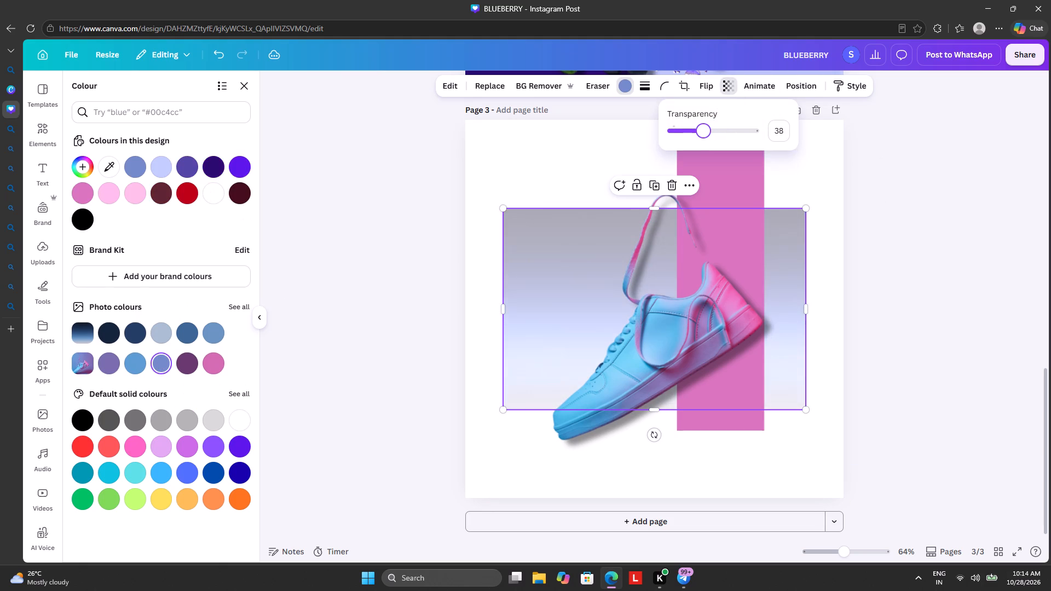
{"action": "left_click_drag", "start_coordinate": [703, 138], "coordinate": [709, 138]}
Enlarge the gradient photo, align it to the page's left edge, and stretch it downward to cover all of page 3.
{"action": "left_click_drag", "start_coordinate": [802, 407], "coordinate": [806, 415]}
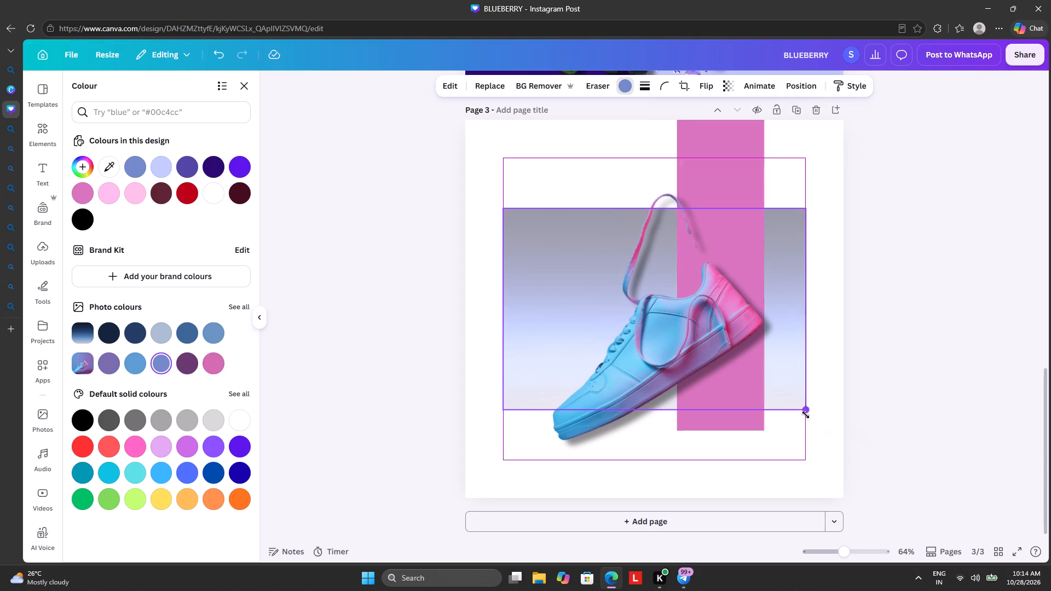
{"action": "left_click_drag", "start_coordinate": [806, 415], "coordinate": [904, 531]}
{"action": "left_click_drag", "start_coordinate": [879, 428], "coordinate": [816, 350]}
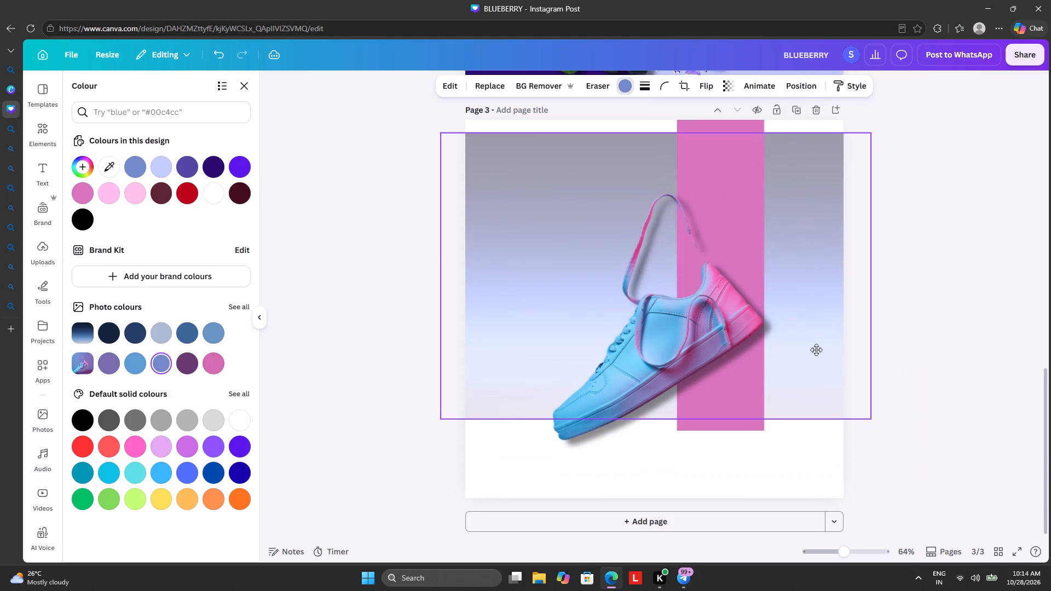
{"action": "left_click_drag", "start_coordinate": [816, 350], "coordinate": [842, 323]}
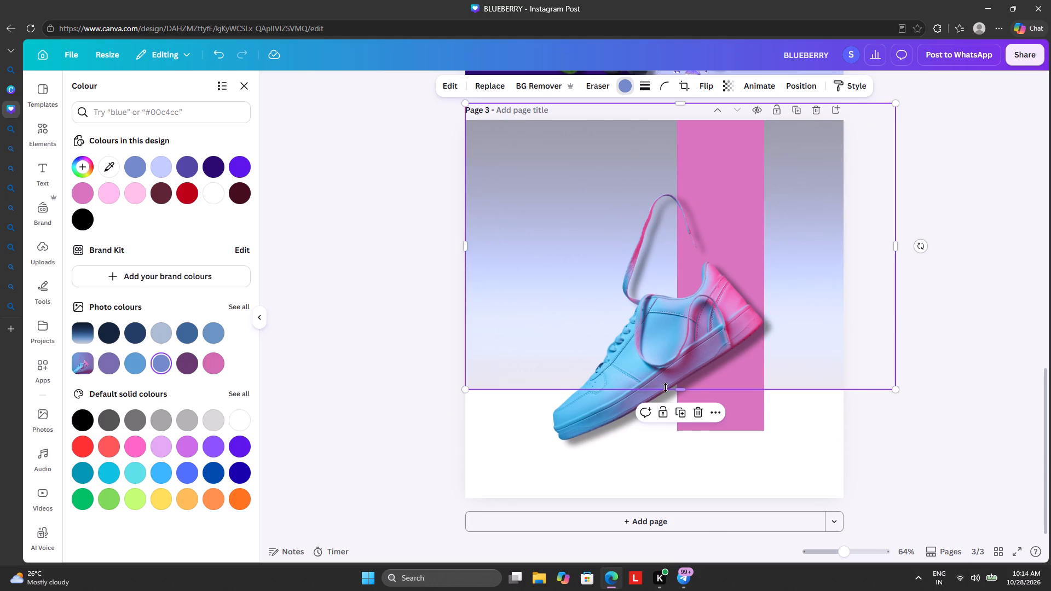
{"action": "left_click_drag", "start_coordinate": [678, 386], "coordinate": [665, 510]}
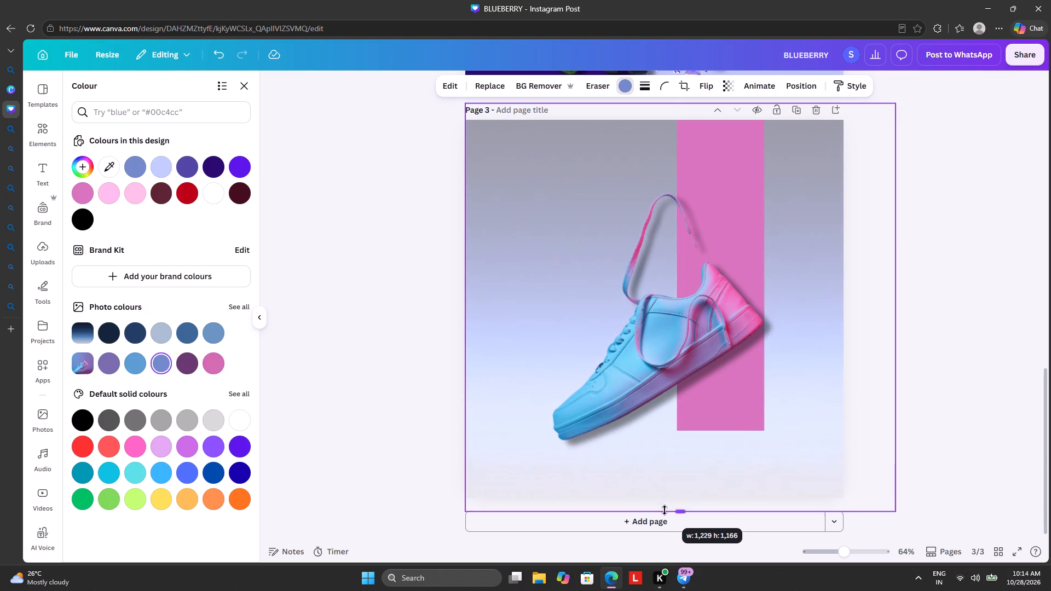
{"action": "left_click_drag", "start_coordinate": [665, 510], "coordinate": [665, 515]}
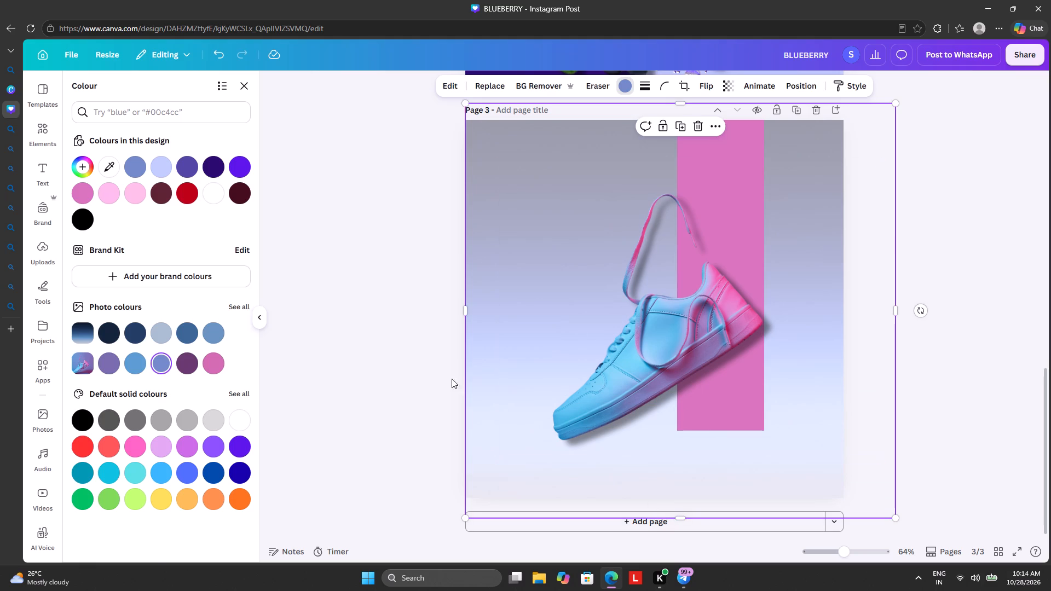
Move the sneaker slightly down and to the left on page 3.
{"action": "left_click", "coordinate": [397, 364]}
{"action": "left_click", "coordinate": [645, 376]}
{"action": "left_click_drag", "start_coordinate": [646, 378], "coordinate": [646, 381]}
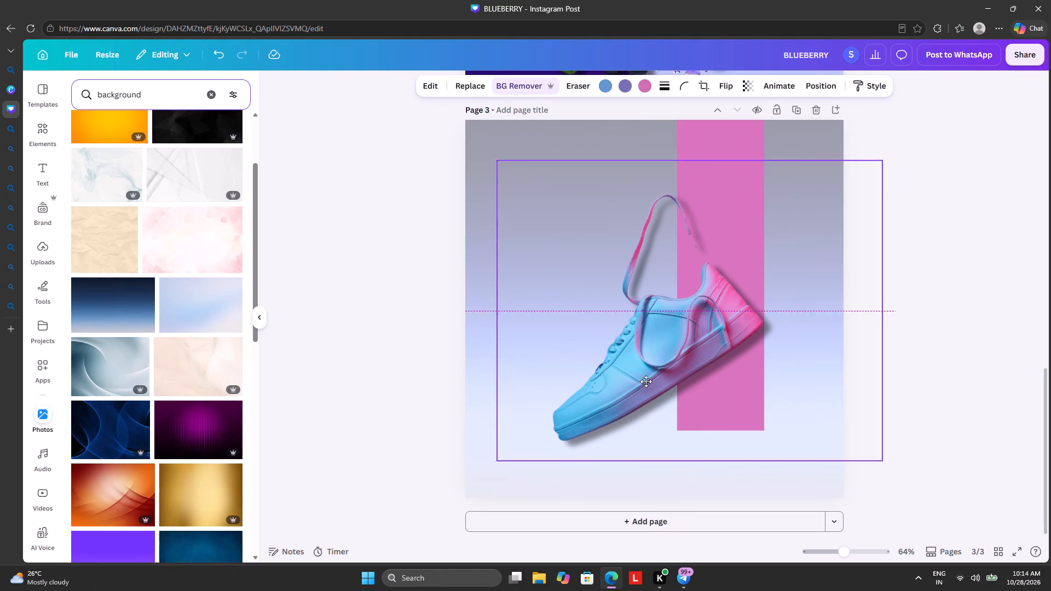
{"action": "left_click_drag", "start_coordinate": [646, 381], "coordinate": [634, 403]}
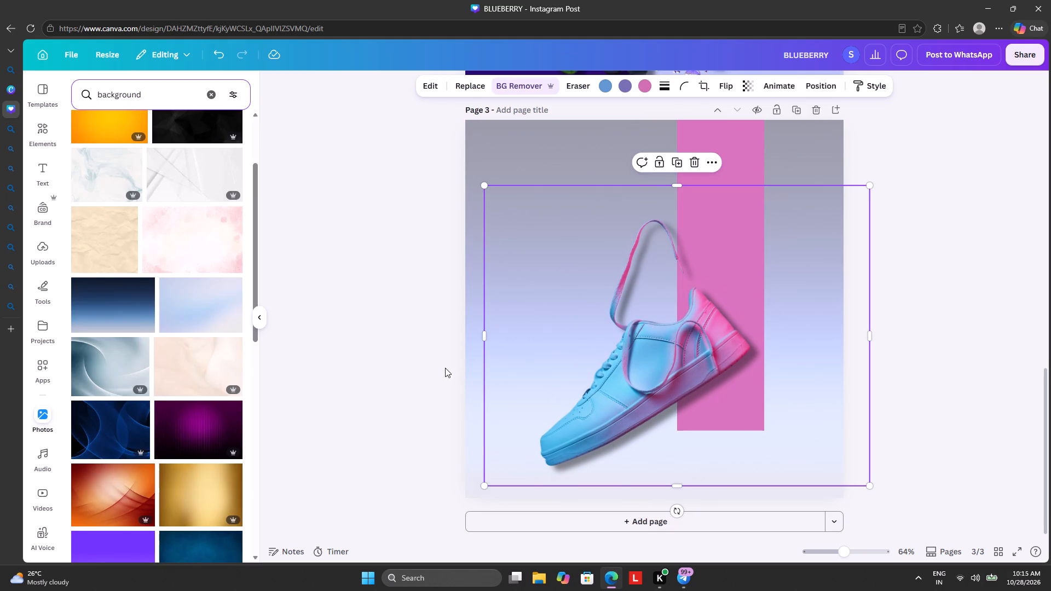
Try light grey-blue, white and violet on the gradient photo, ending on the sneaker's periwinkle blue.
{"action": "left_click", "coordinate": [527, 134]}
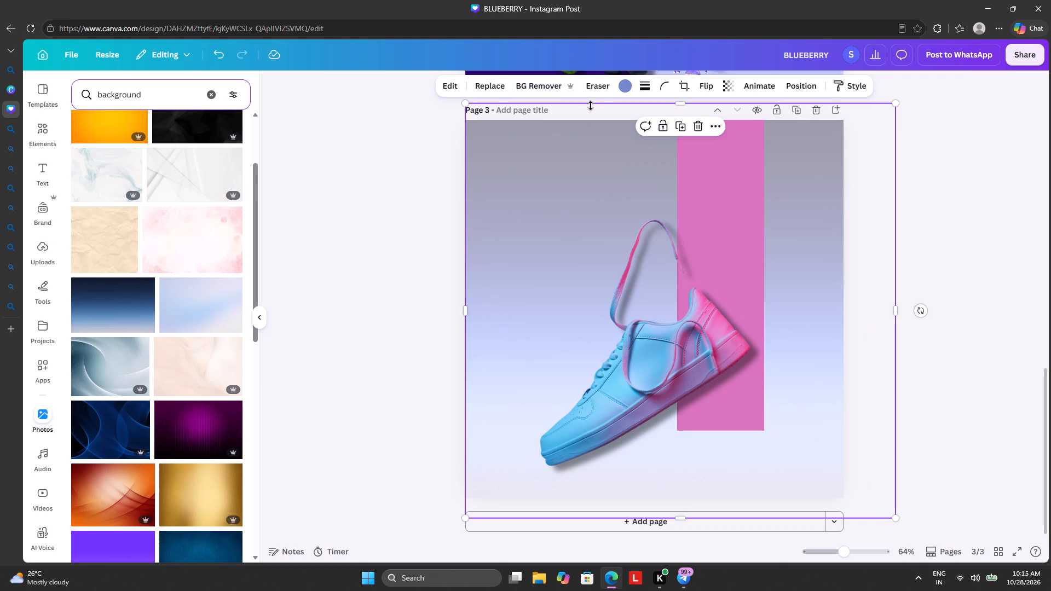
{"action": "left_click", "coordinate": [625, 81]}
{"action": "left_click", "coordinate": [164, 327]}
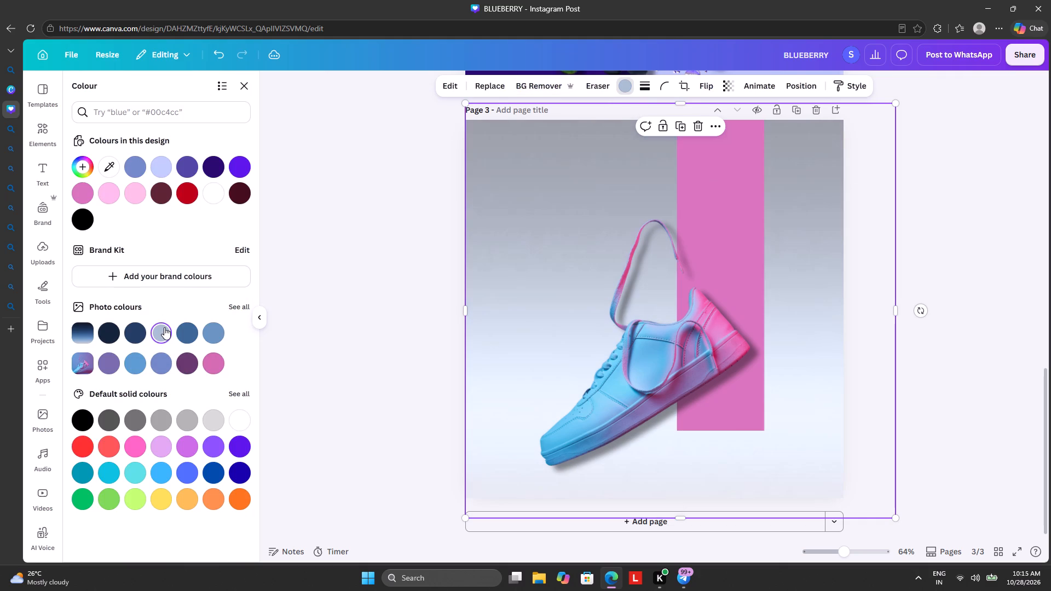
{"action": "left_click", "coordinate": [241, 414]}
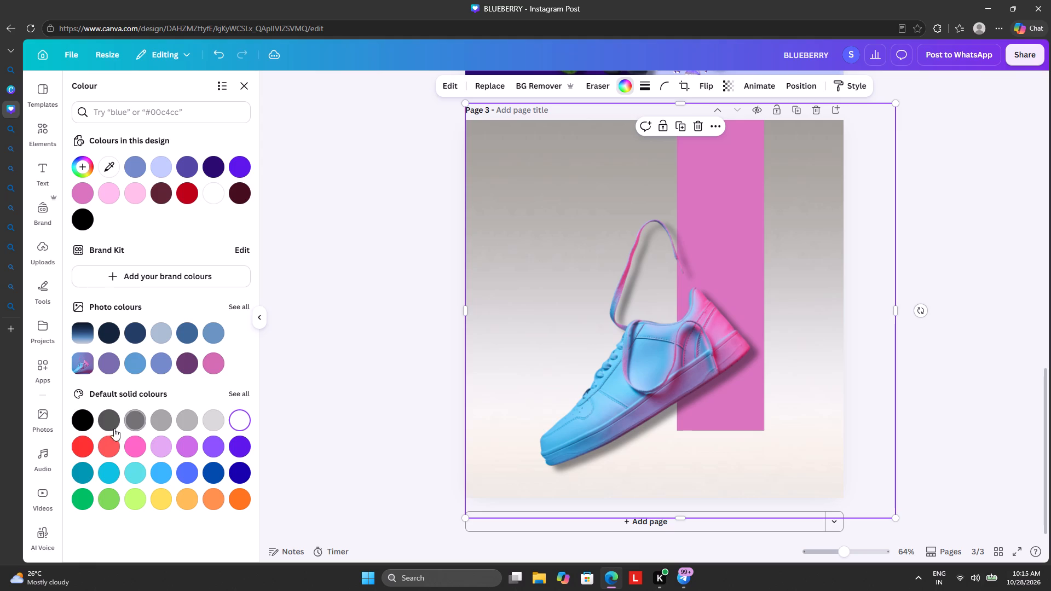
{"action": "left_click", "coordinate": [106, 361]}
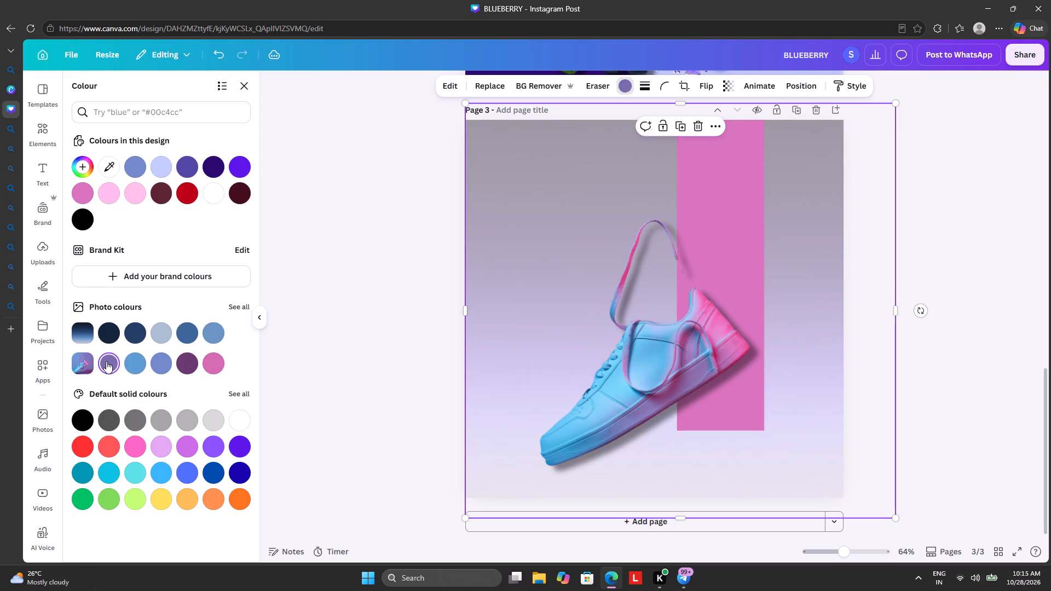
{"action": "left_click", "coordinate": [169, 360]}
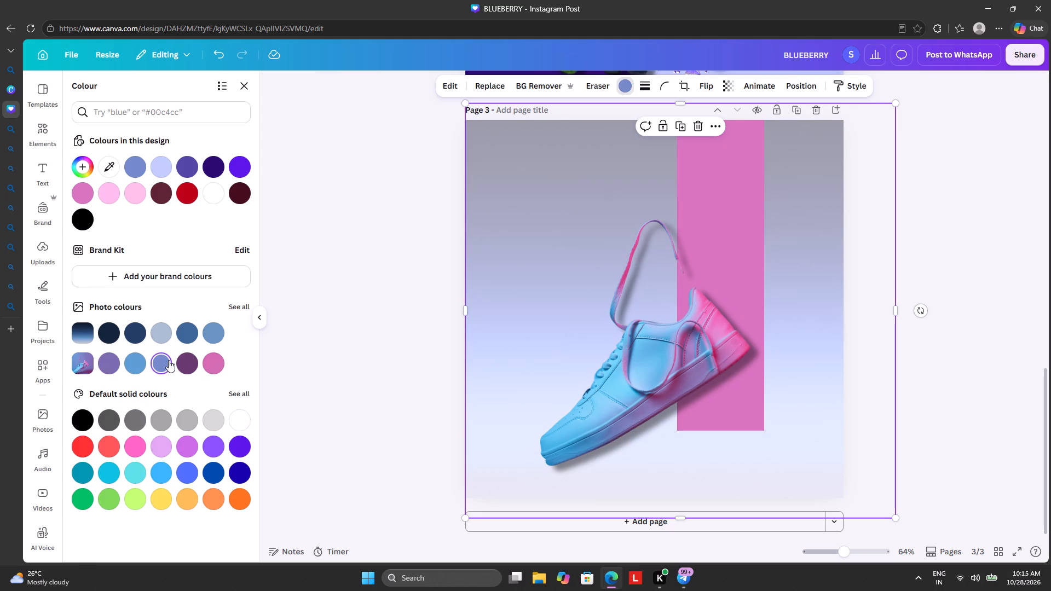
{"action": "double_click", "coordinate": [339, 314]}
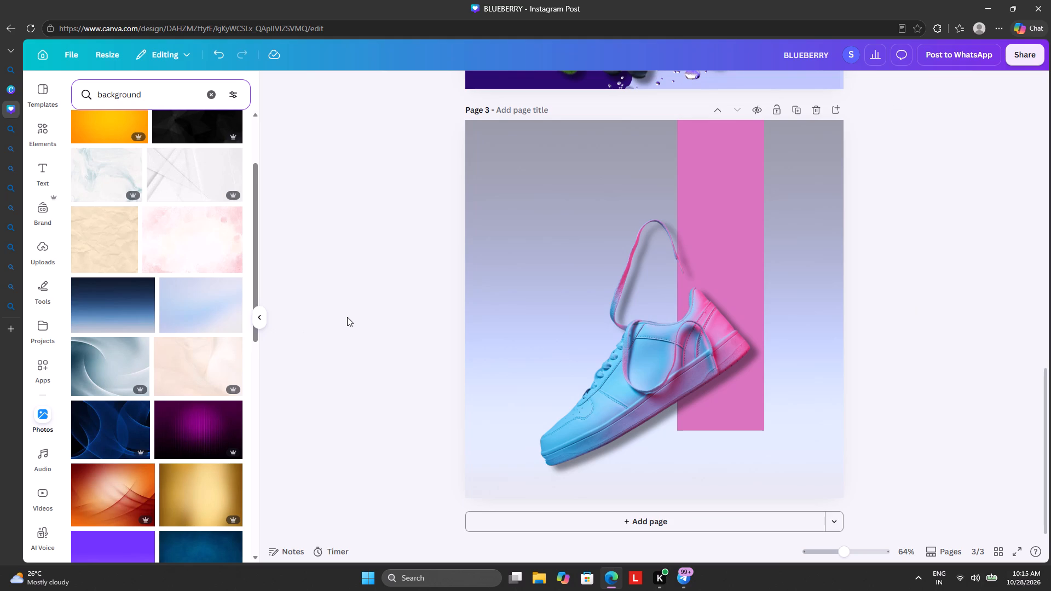
Move the sneaker slightly up and to the right so its heel overlaps the pink vertical band.
{"action": "left_click_drag", "start_coordinate": [657, 382], "coordinate": [672, 365]}
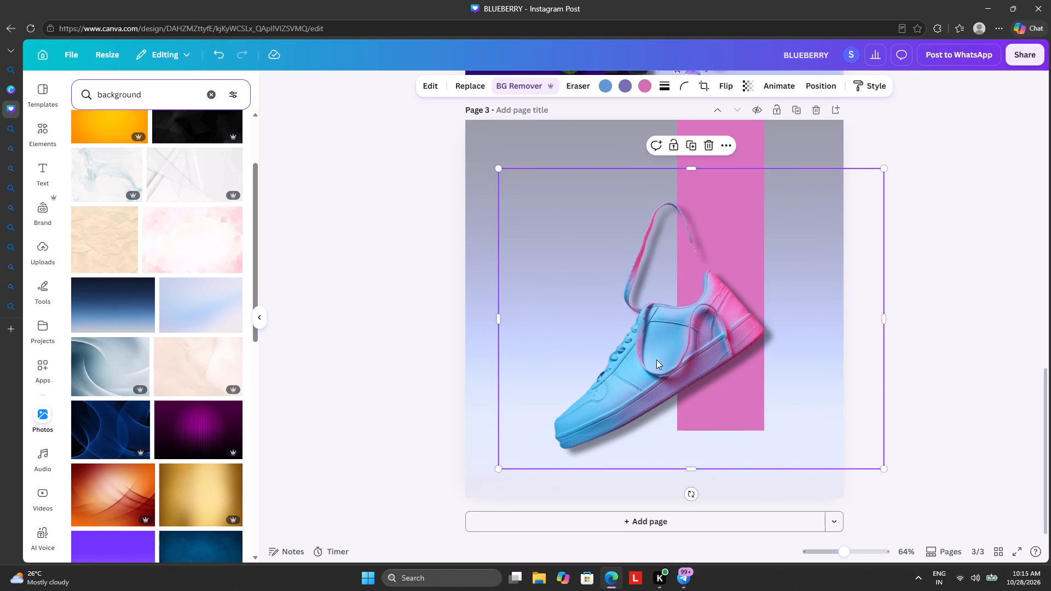
{"action": "left_click", "coordinate": [399, 311]}
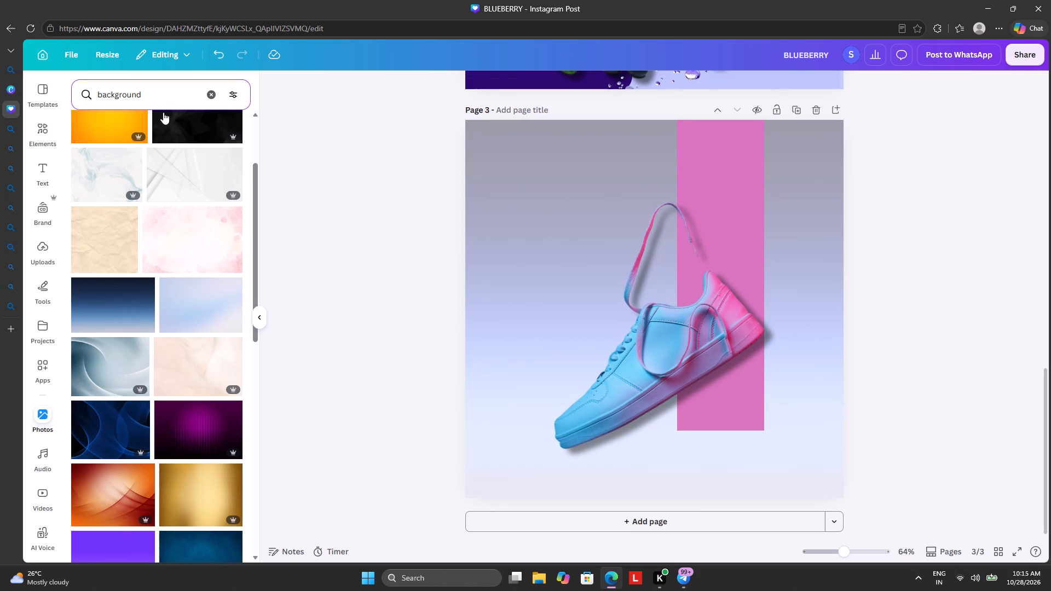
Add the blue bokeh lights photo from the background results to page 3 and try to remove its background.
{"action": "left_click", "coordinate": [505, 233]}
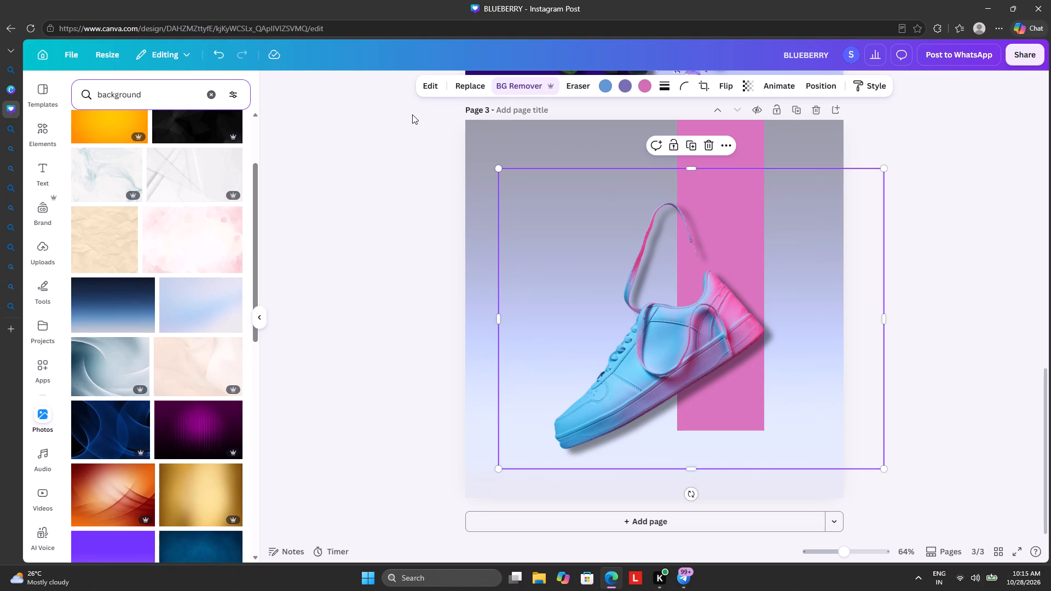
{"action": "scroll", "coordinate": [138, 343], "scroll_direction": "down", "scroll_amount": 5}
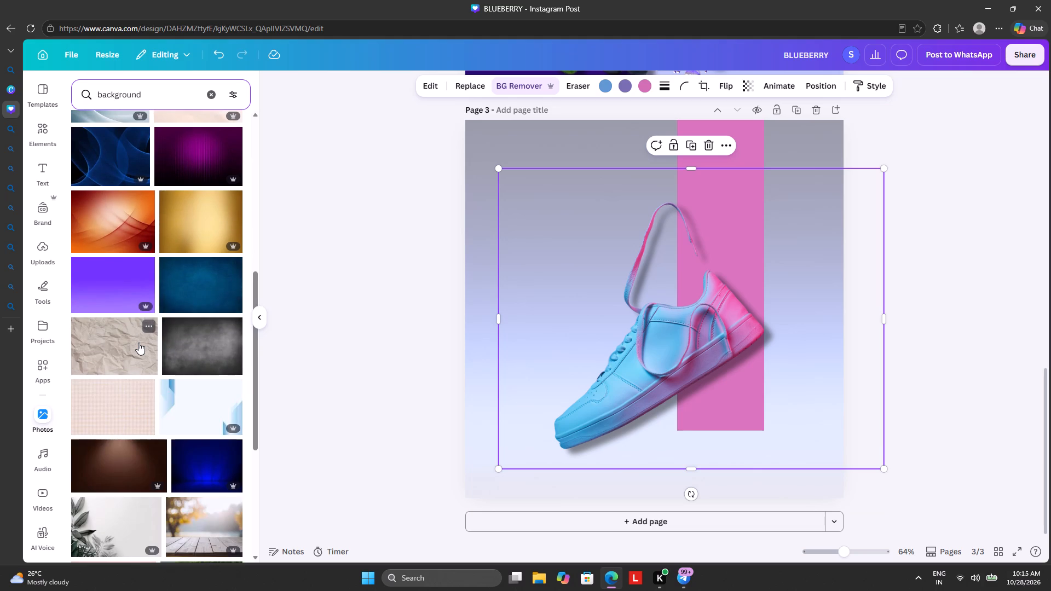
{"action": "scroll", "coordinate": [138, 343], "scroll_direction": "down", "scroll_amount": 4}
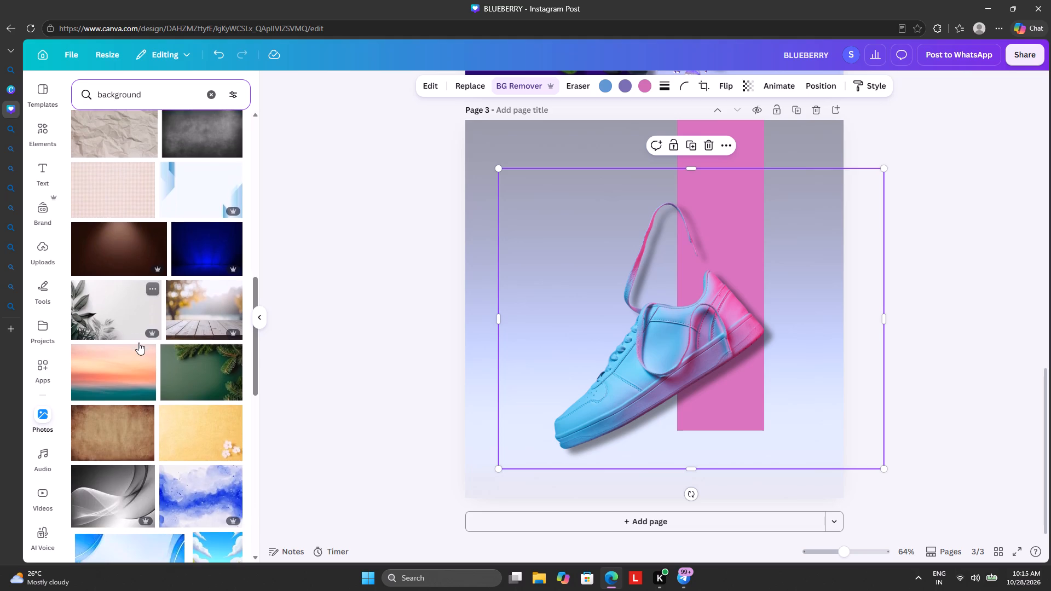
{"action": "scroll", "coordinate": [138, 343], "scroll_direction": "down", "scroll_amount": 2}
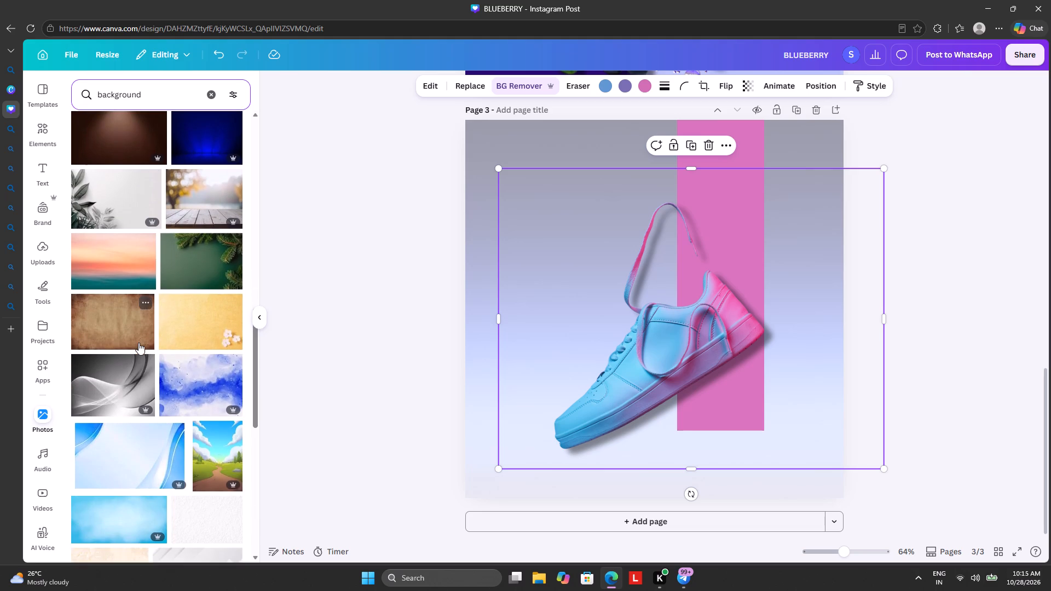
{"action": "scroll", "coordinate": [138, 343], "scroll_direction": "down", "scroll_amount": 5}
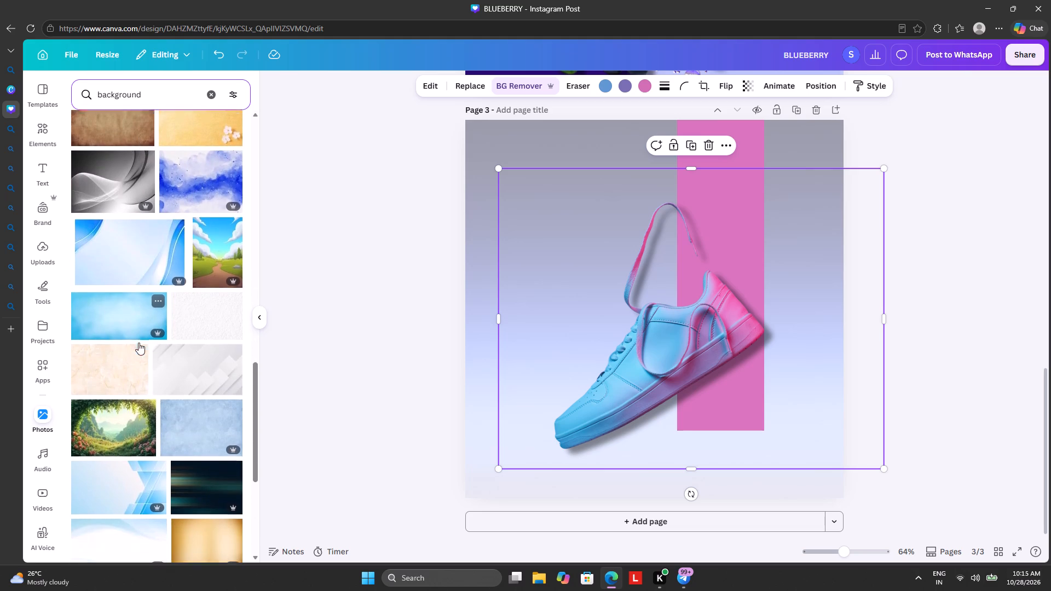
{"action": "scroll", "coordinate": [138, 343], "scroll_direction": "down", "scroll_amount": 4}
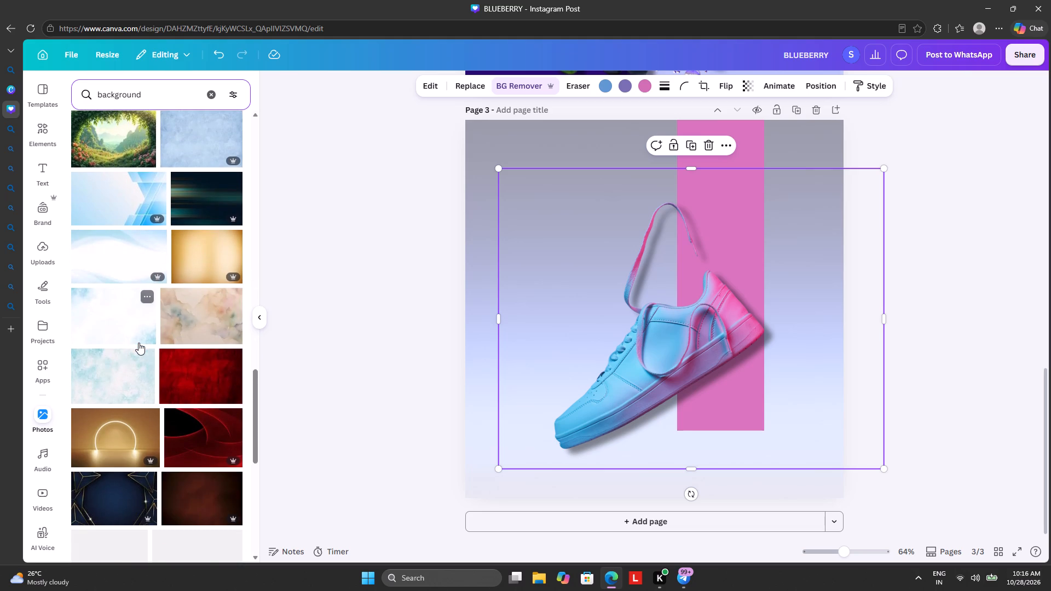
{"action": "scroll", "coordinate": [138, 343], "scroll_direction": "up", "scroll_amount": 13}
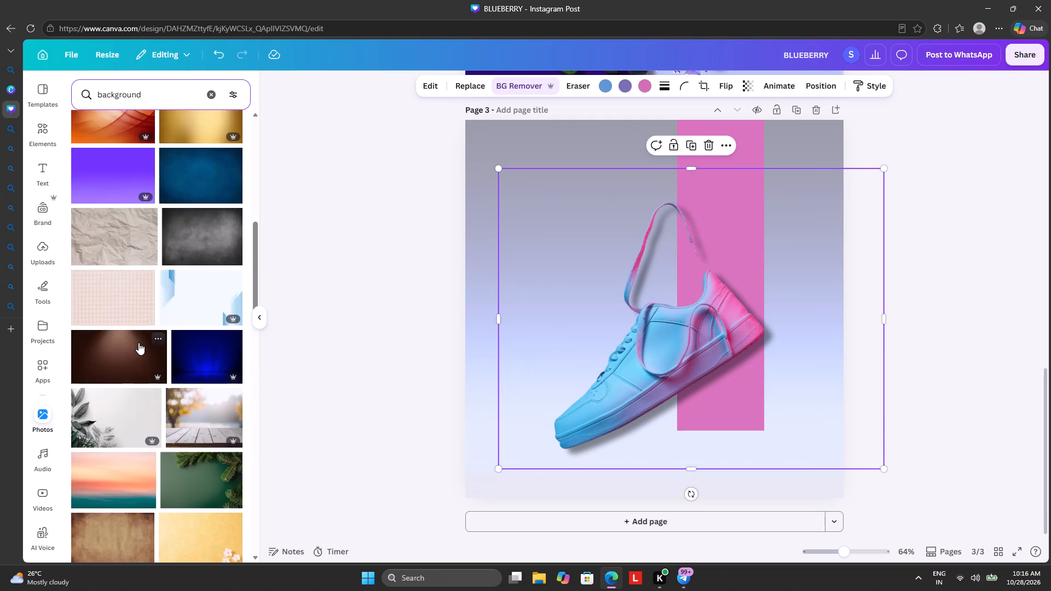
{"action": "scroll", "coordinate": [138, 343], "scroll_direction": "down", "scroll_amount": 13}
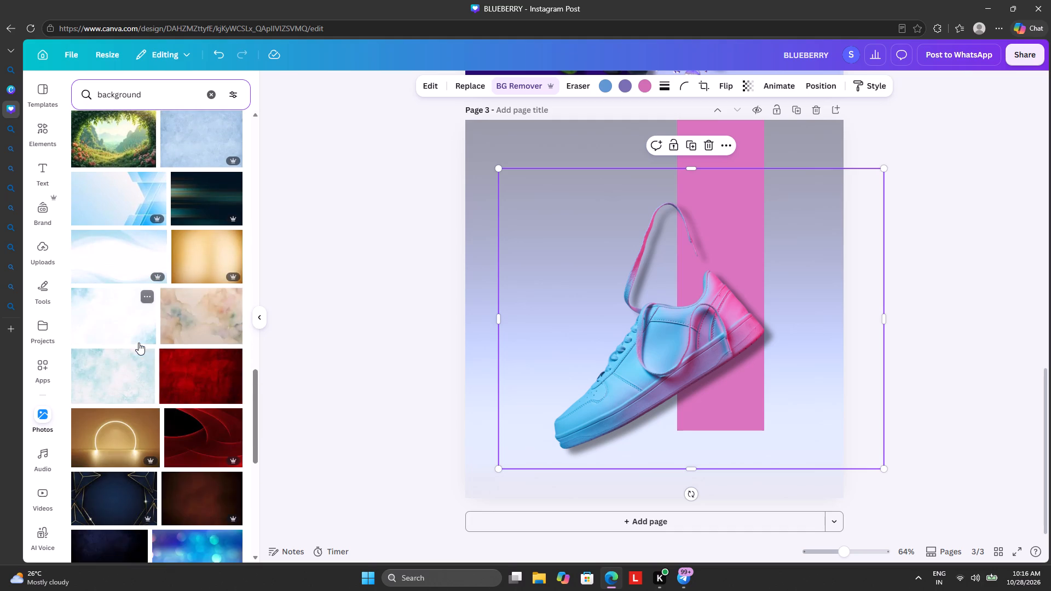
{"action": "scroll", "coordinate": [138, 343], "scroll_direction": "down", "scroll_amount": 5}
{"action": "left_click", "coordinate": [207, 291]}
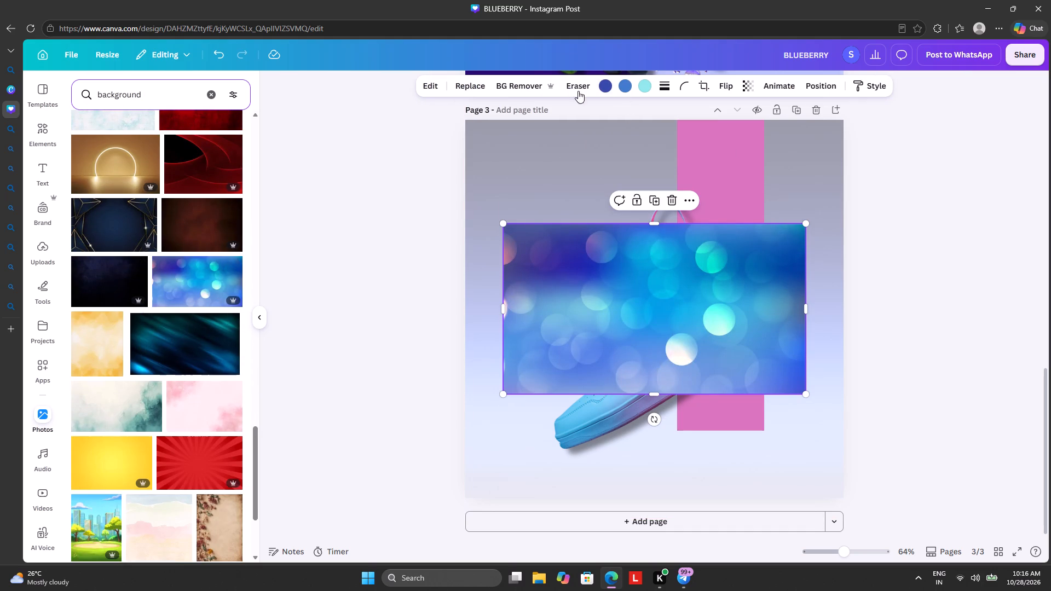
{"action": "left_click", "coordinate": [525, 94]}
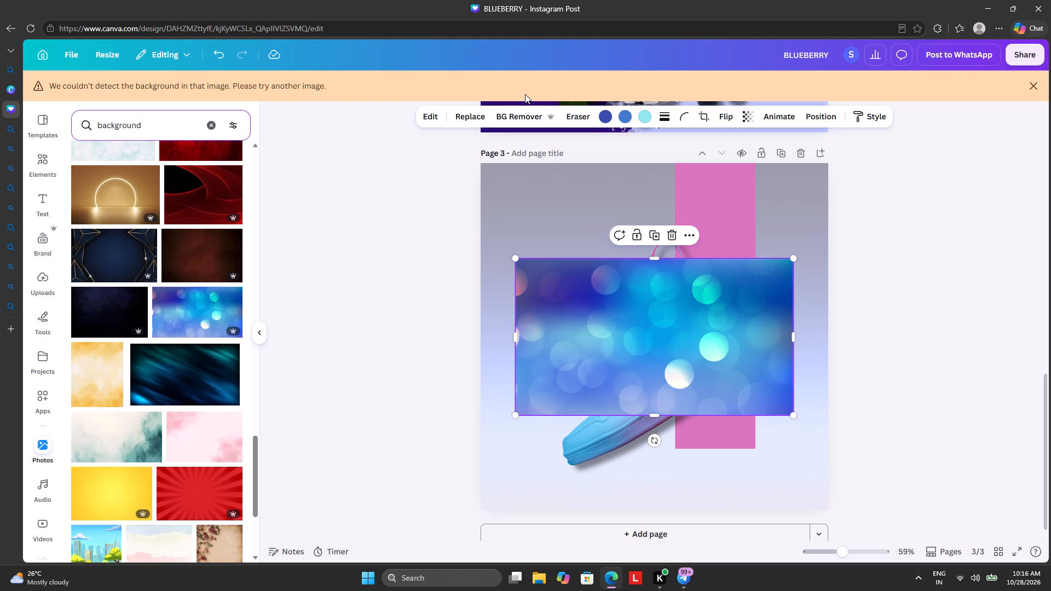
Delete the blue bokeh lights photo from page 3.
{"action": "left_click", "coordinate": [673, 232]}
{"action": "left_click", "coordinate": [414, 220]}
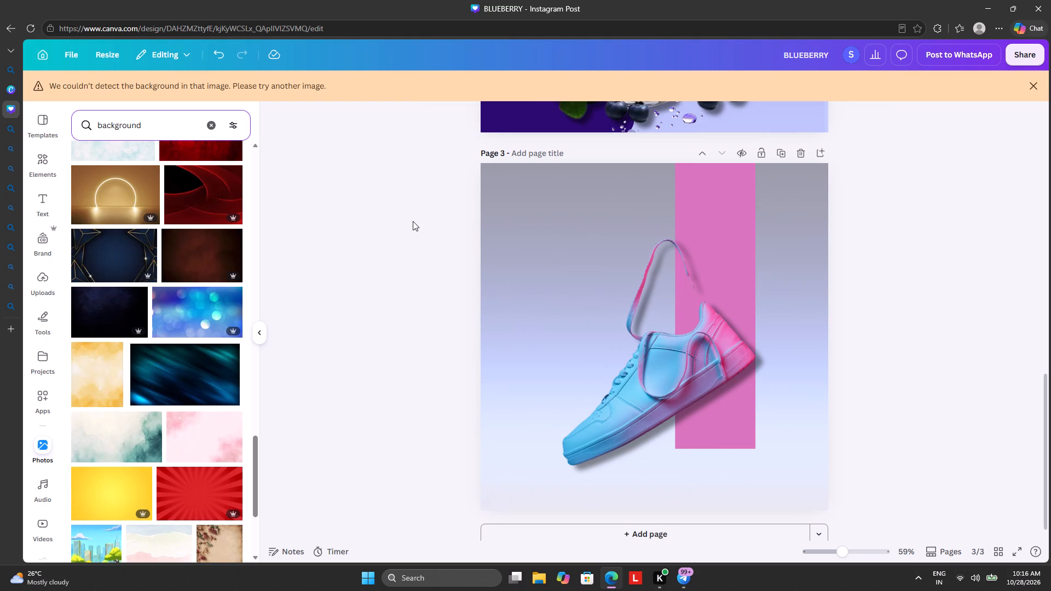
Delete the blue gradient photo's layer from beneath the sneaker and pink band on page 3.
{"action": "left_click", "coordinate": [495, 285]}
{"action": "left_click", "coordinate": [500, 270]}
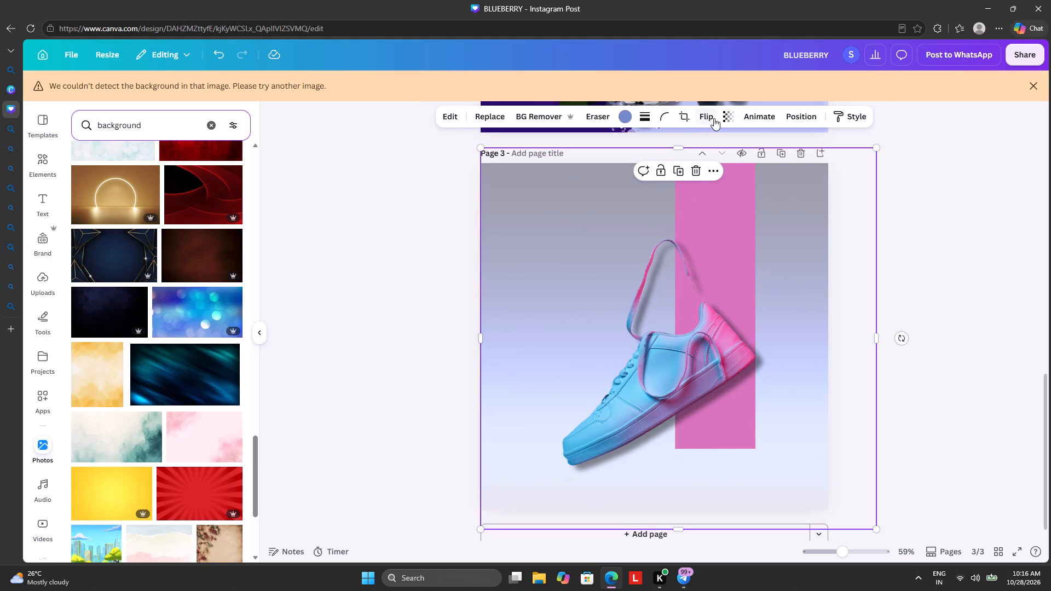
{"action": "left_click", "coordinate": [805, 113]}
{"action": "left_click", "coordinate": [246, 276]}
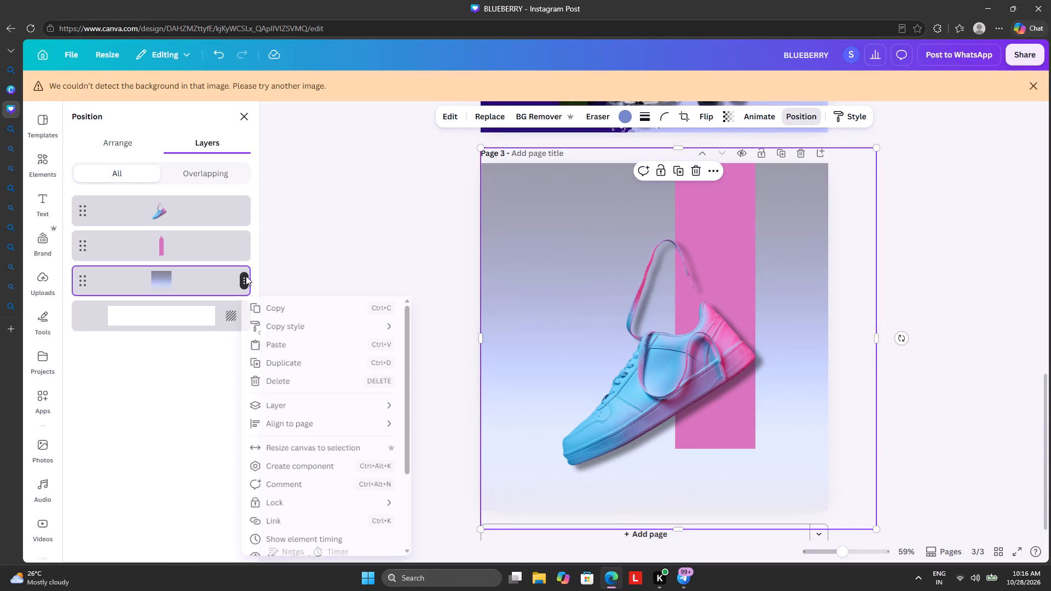
{"action": "left_click", "coordinate": [280, 386]}
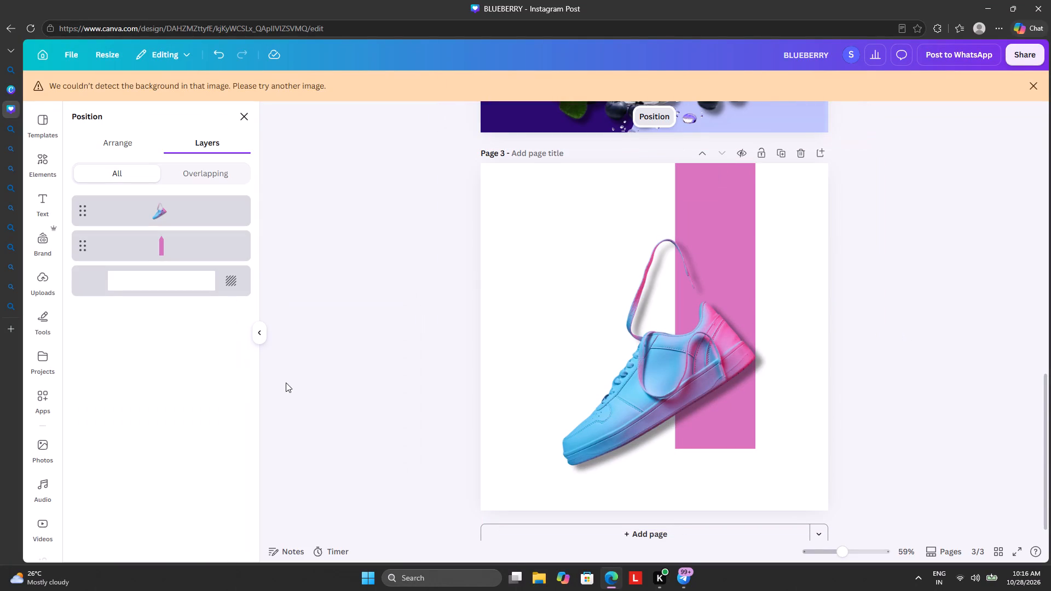
{"action": "left_click", "coordinate": [413, 311]}
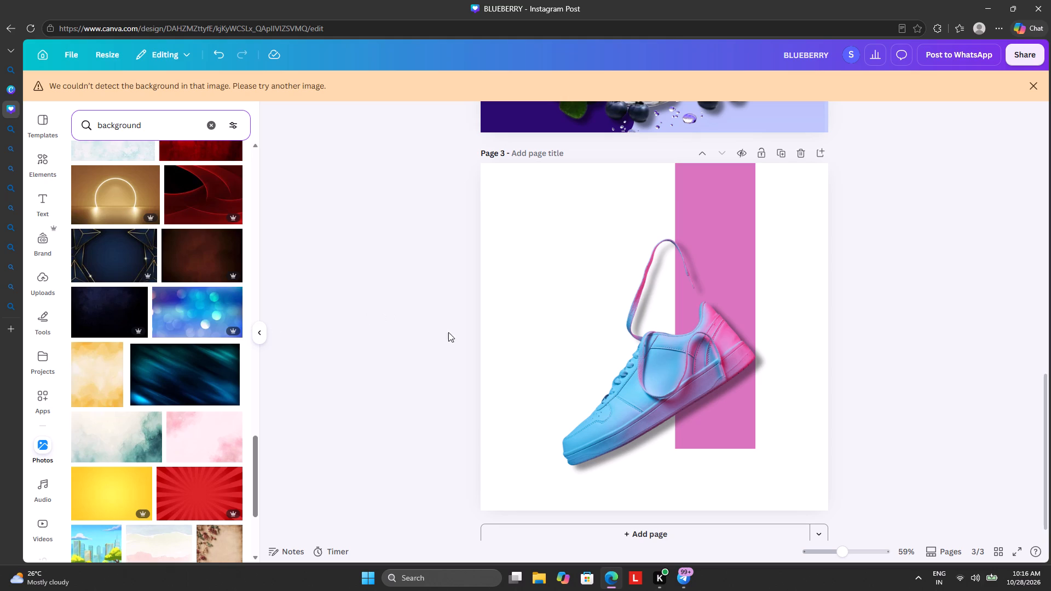
Set the background of page 3 behind the sneaker and pink band to the light grey default solid colour.
{"action": "left_click", "coordinate": [596, 270]}
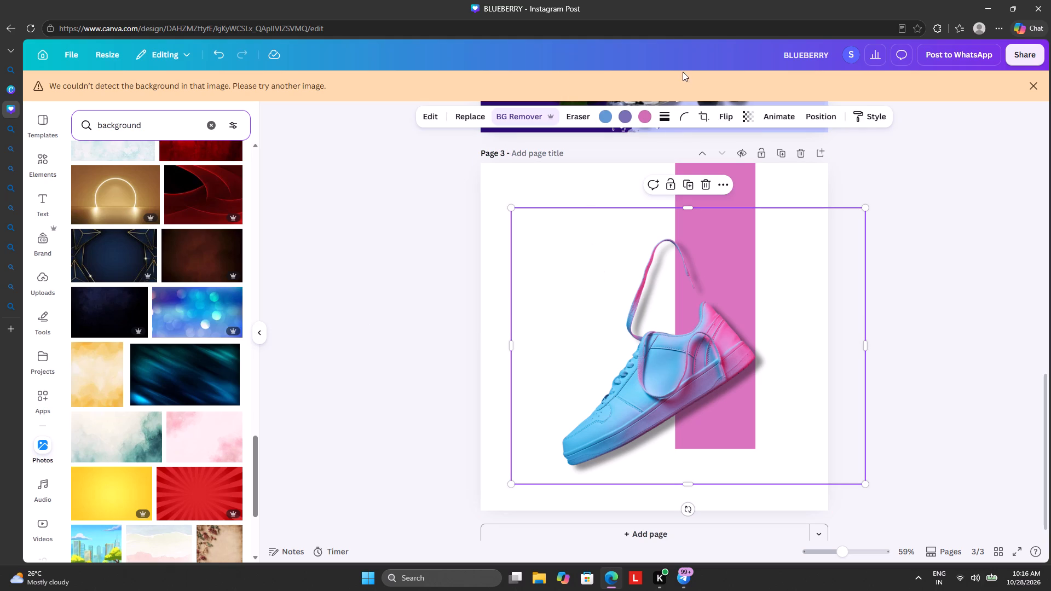
{"action": "left_click", "coordinate": [616, 175]}
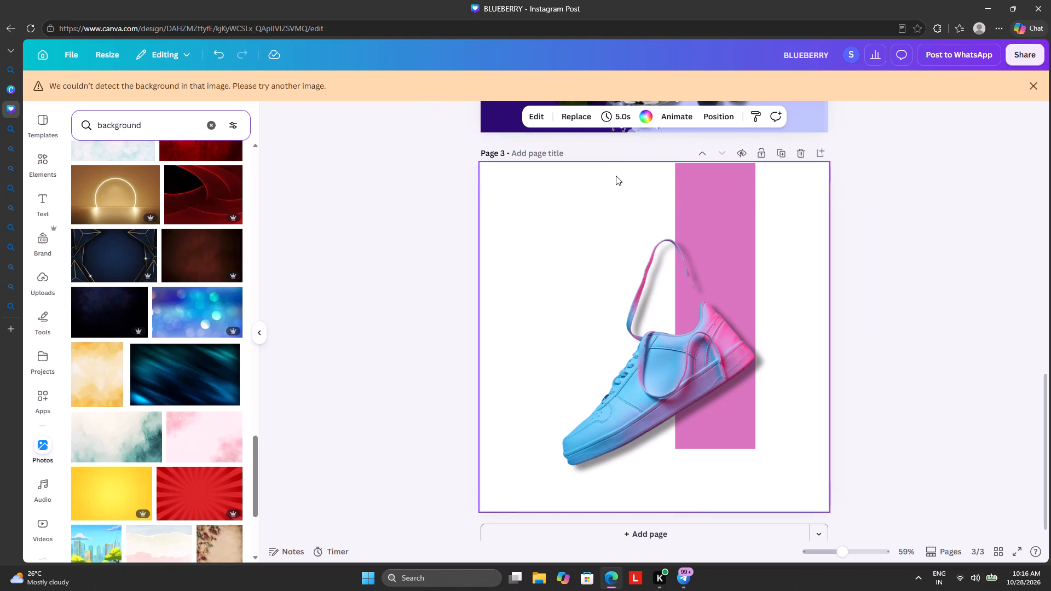
{"action": "left_click", "coordinate": [648, 121]}
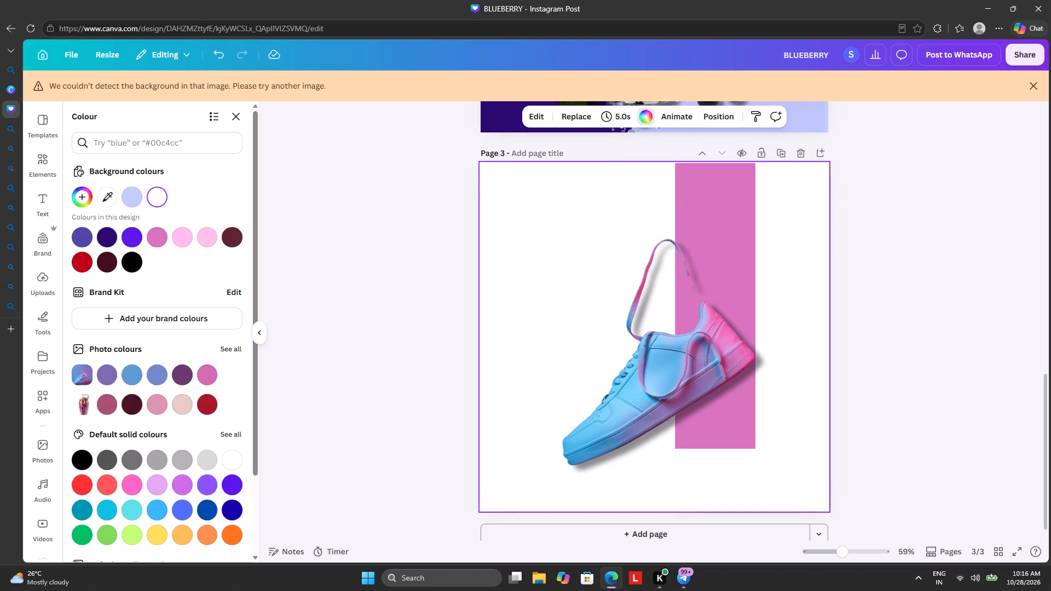
{"action": "left_click", "coordinate": [208, 459]}
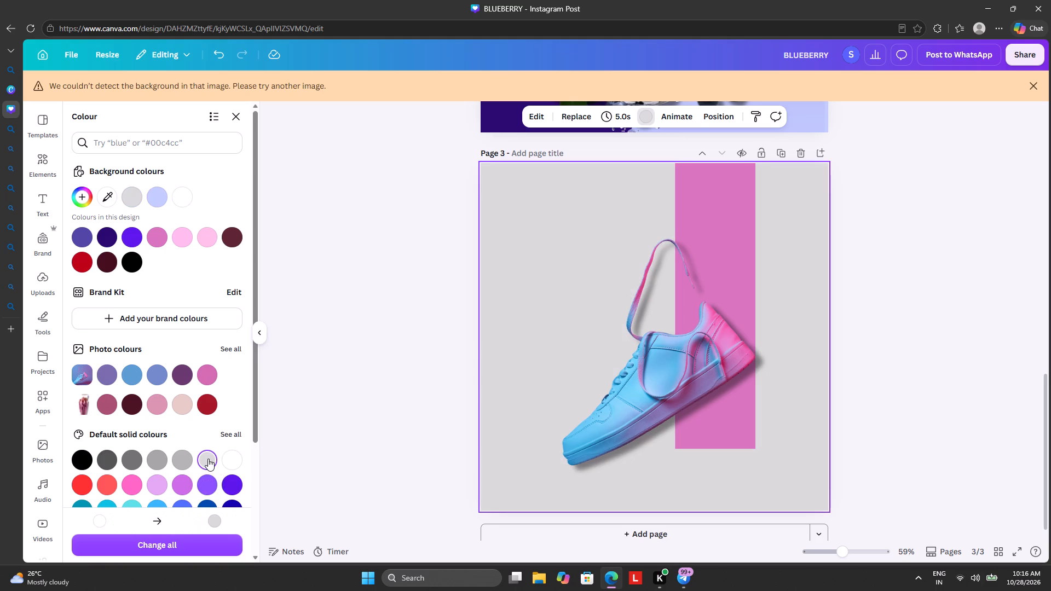
{"action": "left_click", "coordinate": [375, 318]}
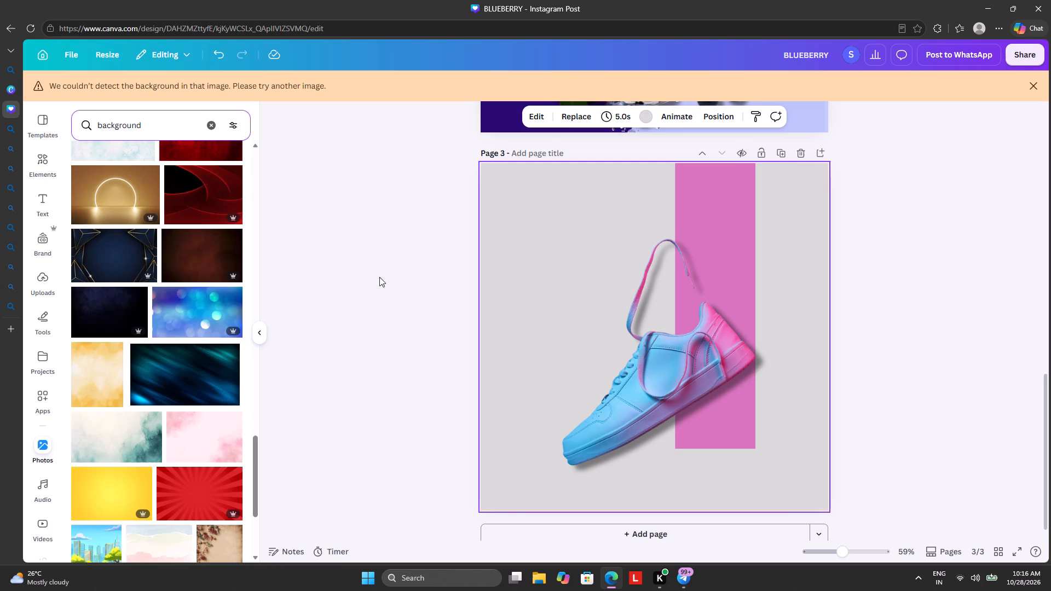
Search the elements library for nike shoes and look through the photo and graphic results for another shoe.
{"action": "left_click", "coordinate": [36, 165]}
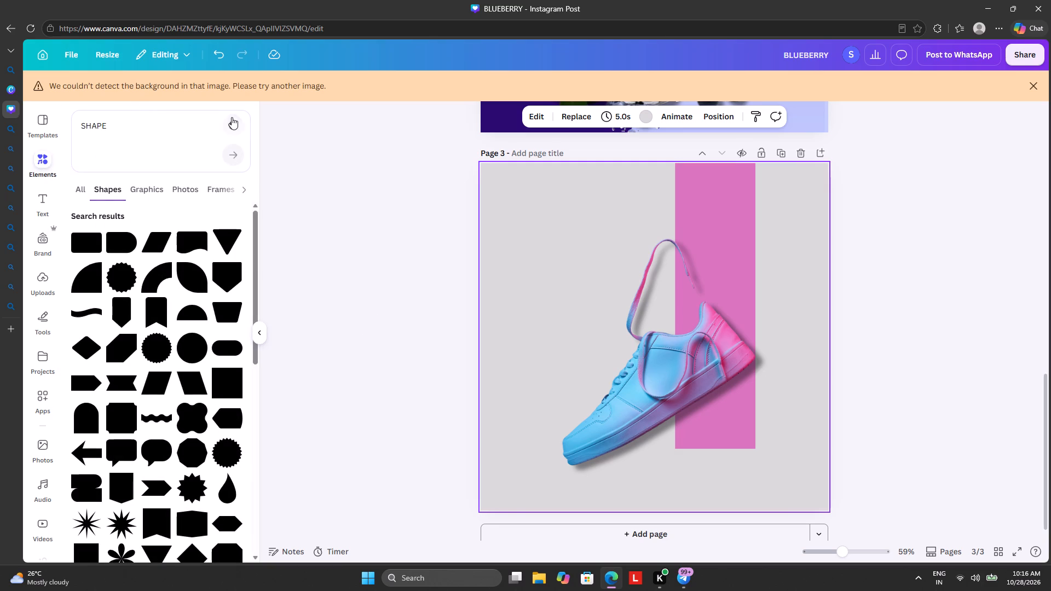
{"action": "left_click", "coordinate": [229, 121]}
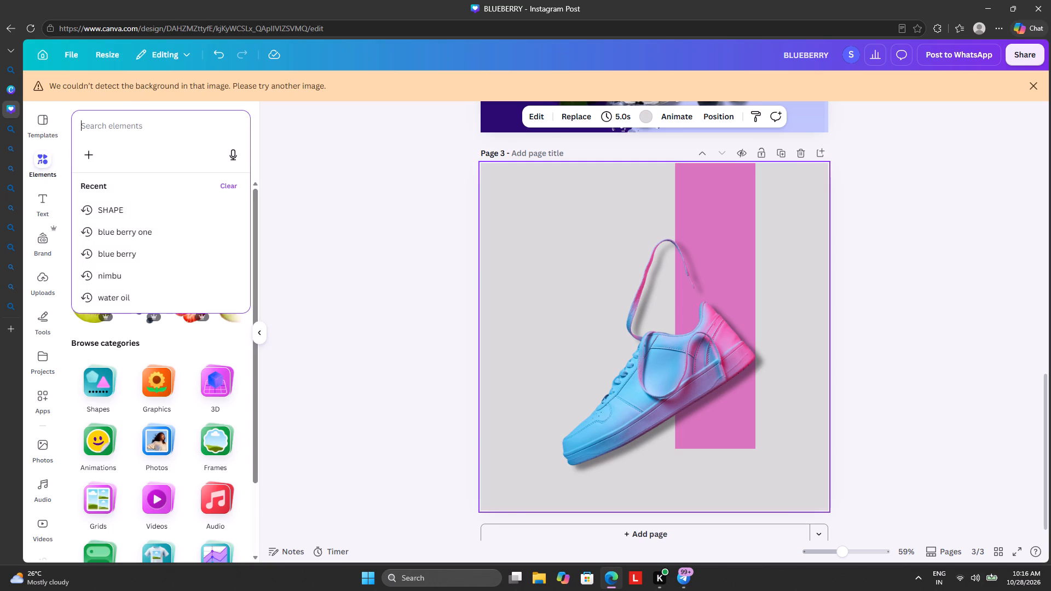
{"action": "type", "text": "NIKE"}
{"action": "key", "text": "space"}
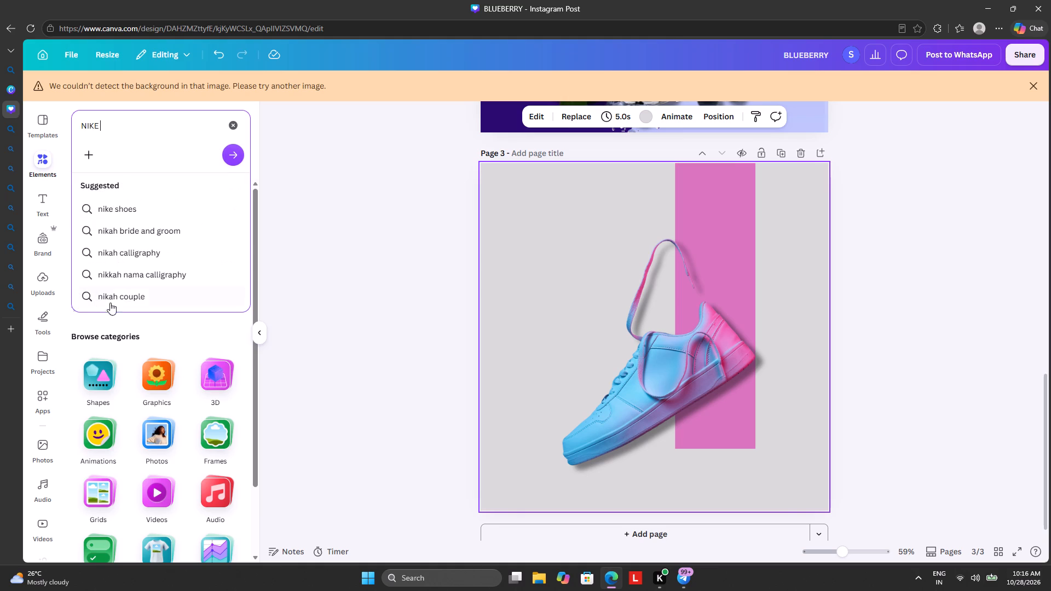
{"action": "left_click", "coordinate": [156, 212]}
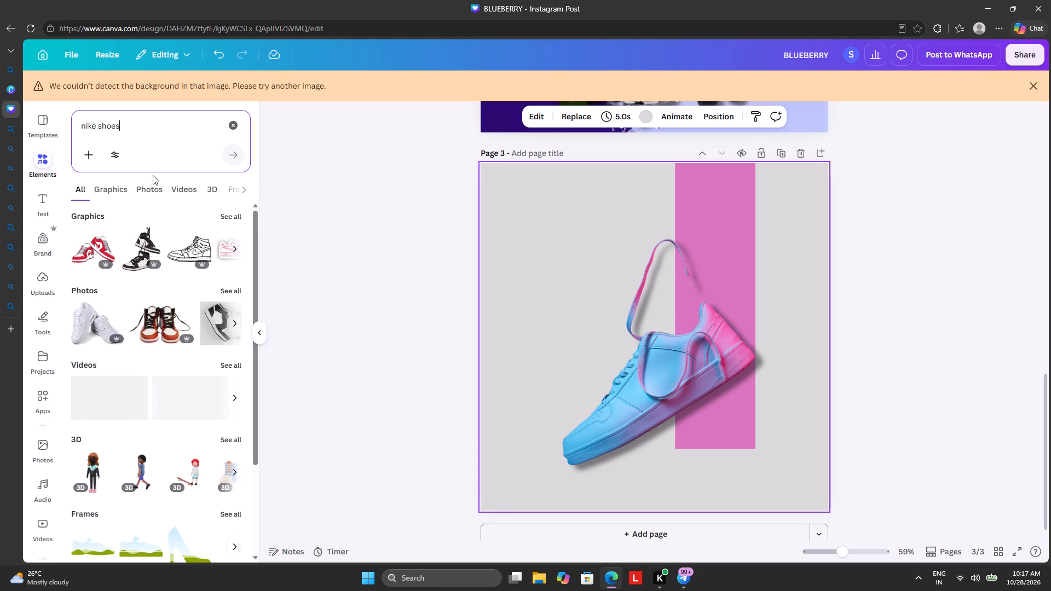
{"action": "left_click", "coordinate": [234, 296]}
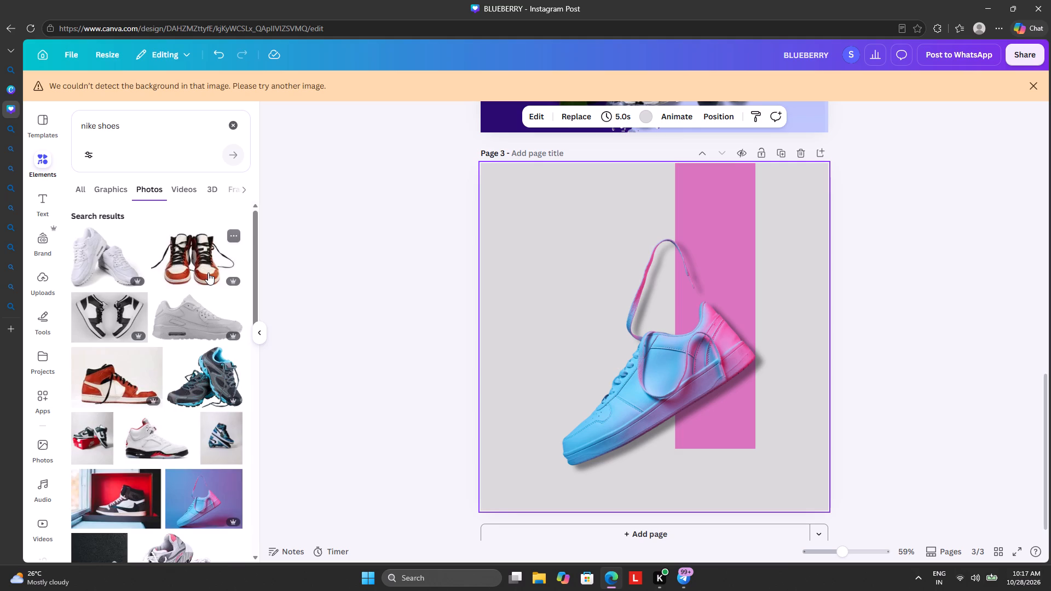
{"action": "scroll", "coordinate": [186, 449], "scroll_direction": "down", "scroll_amount": 1}
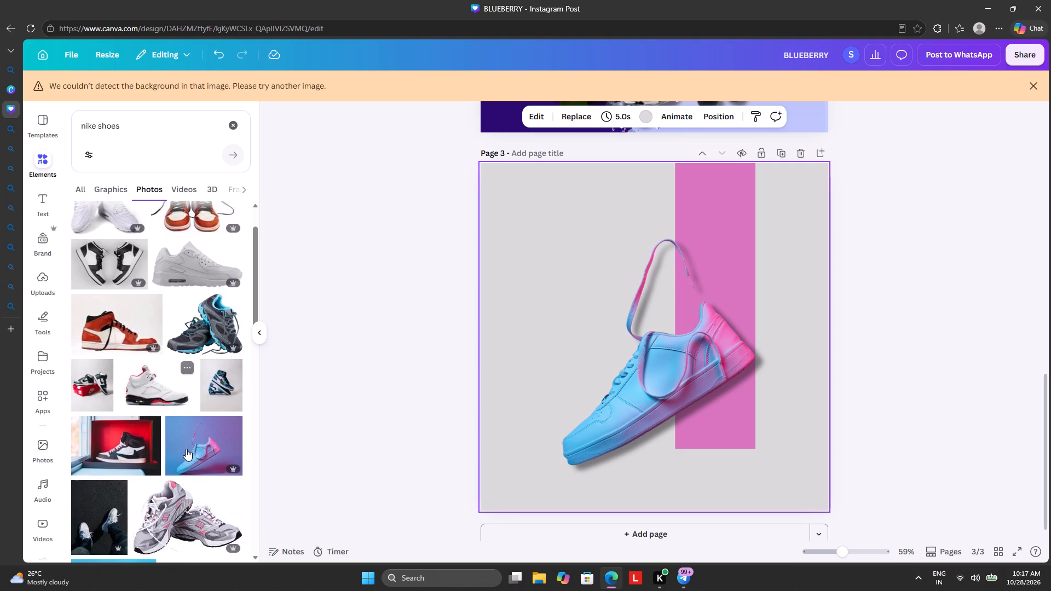
{"action": "scroll", "coordinate": [186, 449], "scroll_direction": "down", "scroll_amount": 3}
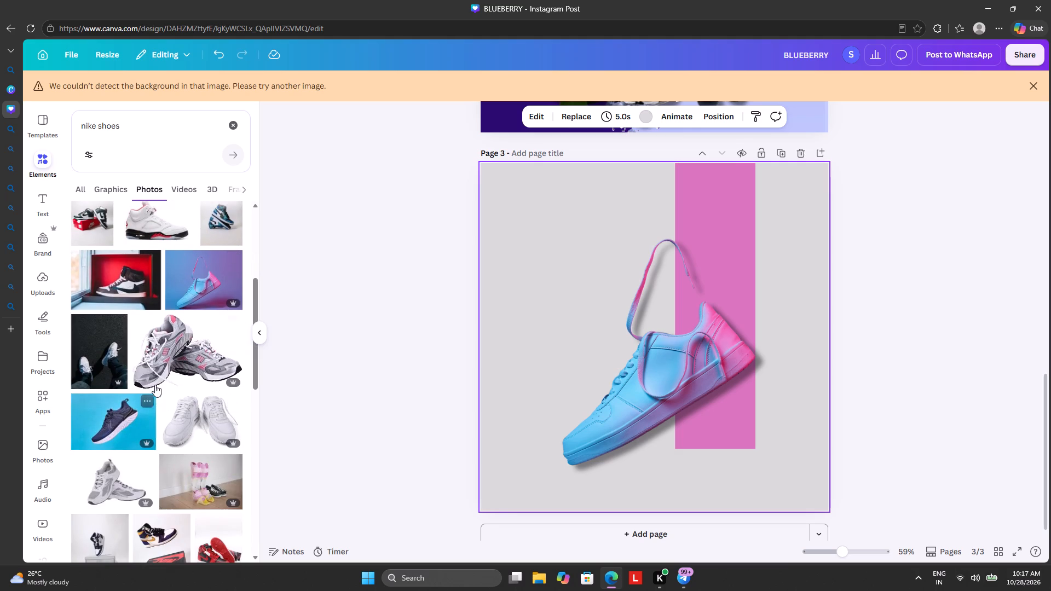
{"action": "left_click", "coordinate": [116, 187]}
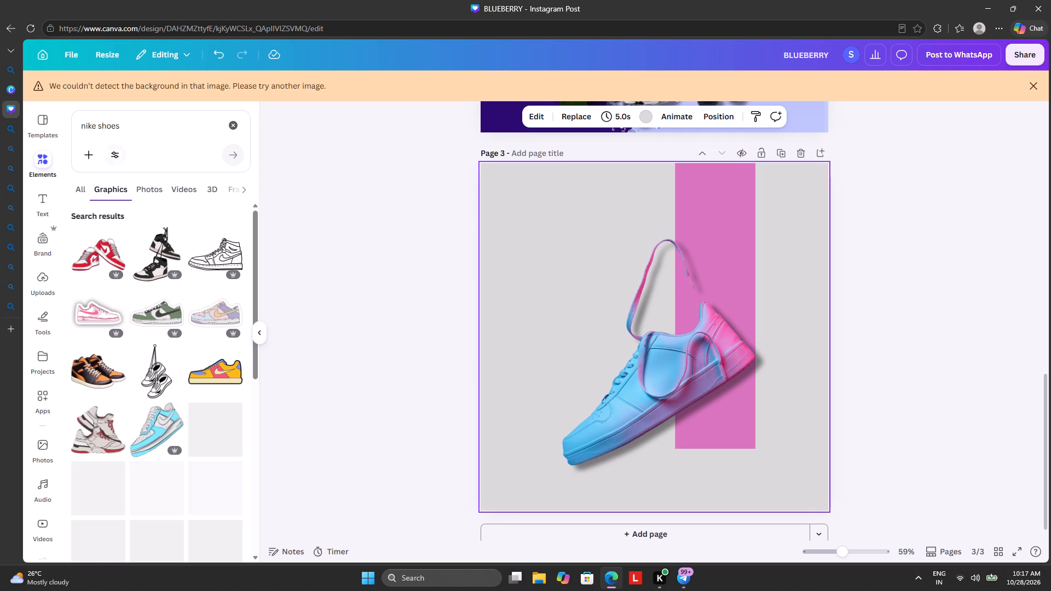
{"action": "left_click", "coordinate": [143, 181]}
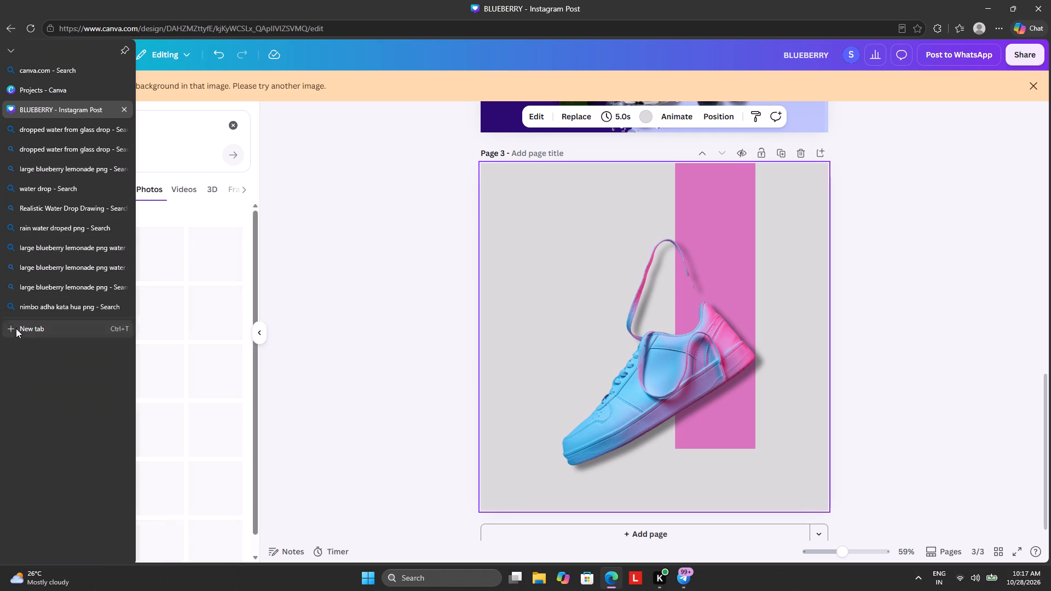
Search the web in a new browser tab for NIKE SHOES PNG.
{"action": "left_click", "coordinate": [16, 329]}
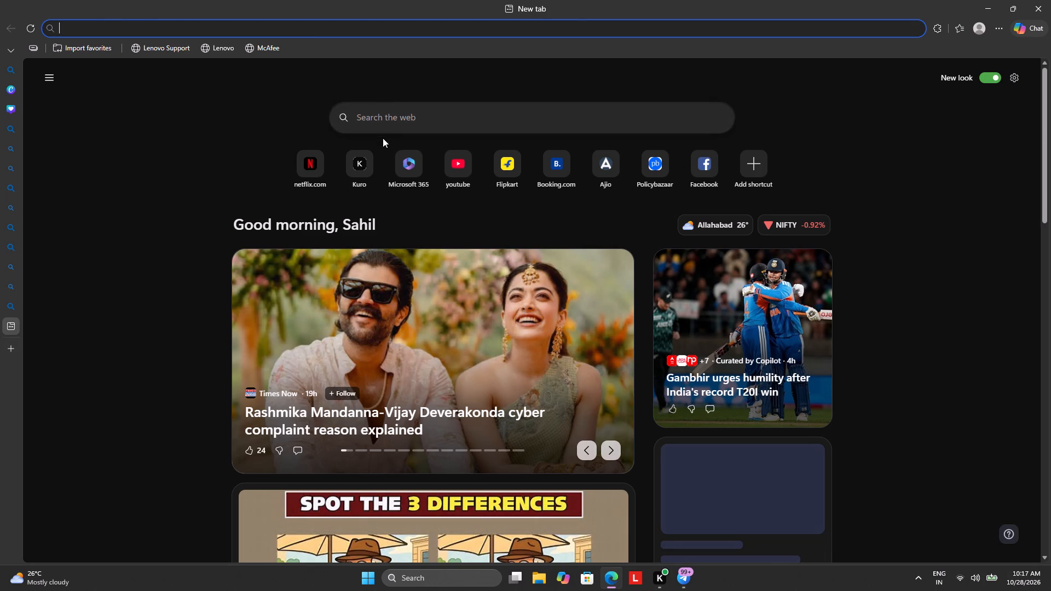
{"action": "left_click", "coordinate": [383, 123]}
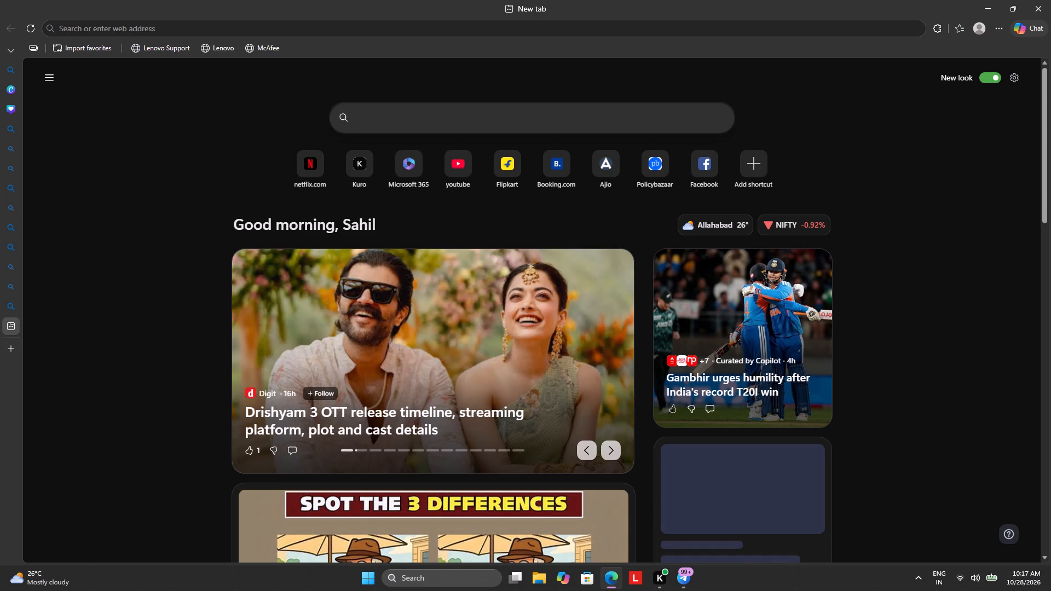
{"action": "type", "text": "NIK"}
{"action": "type", "text": "E SH"}
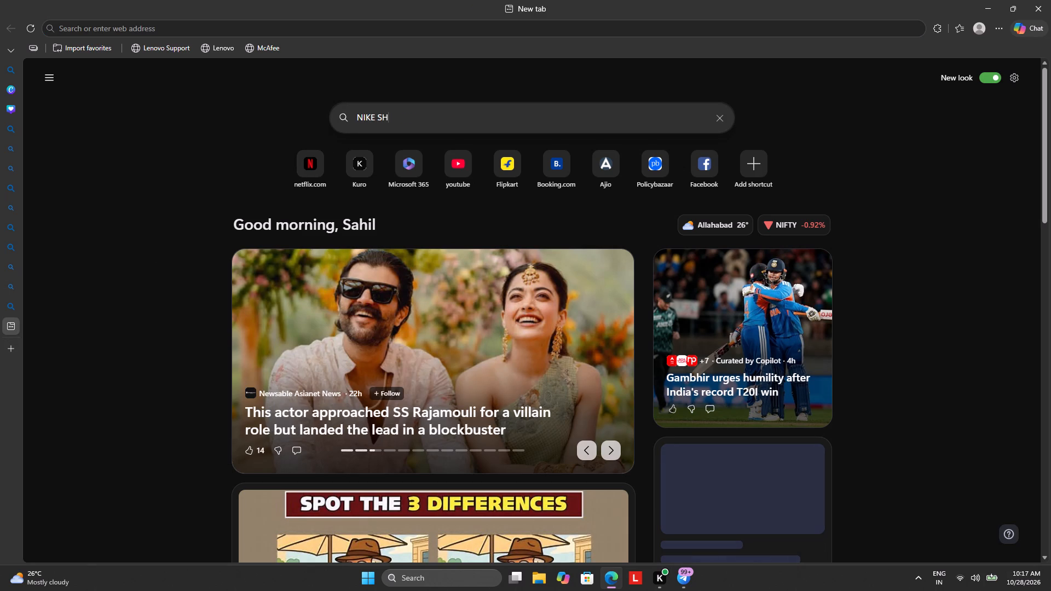
{"action": "key", "text": "o"}
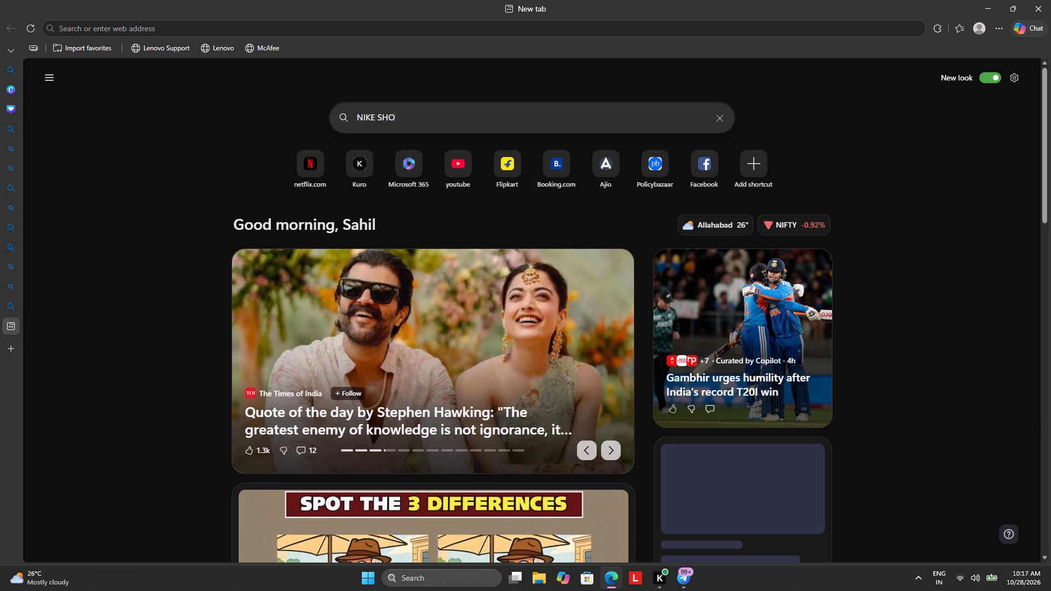
{"action": "type", "text": "ES"}
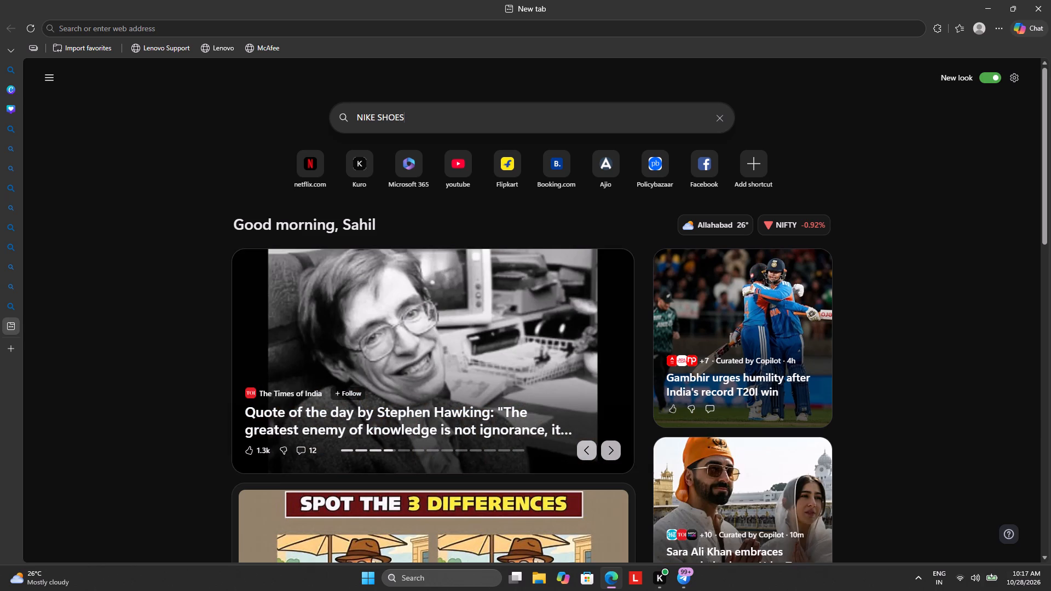
{"action": "key", "text": "Return"}
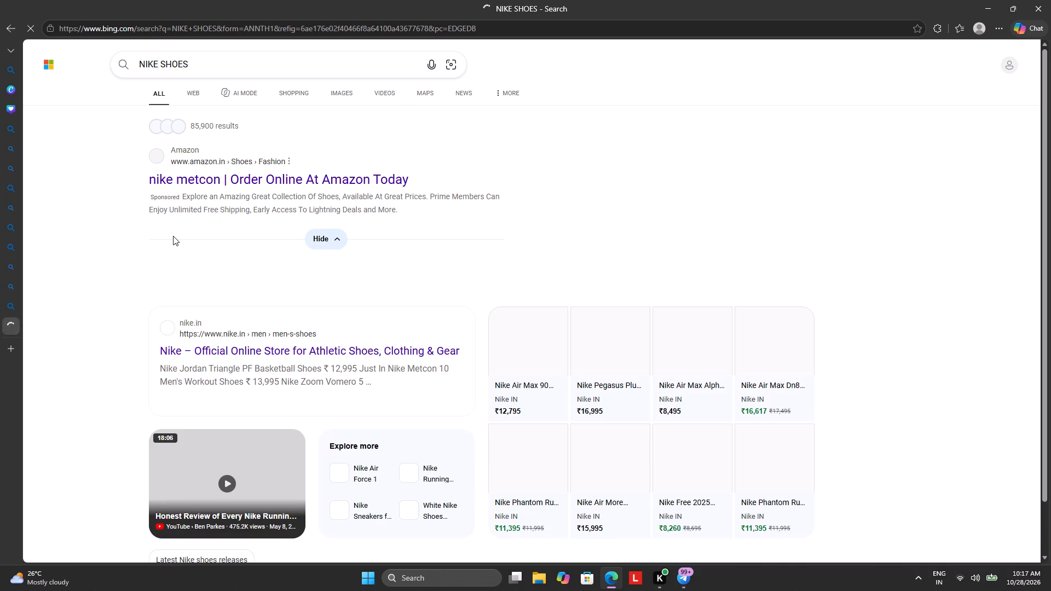
{"action": "left_click", "coordinate": [225, 63]}
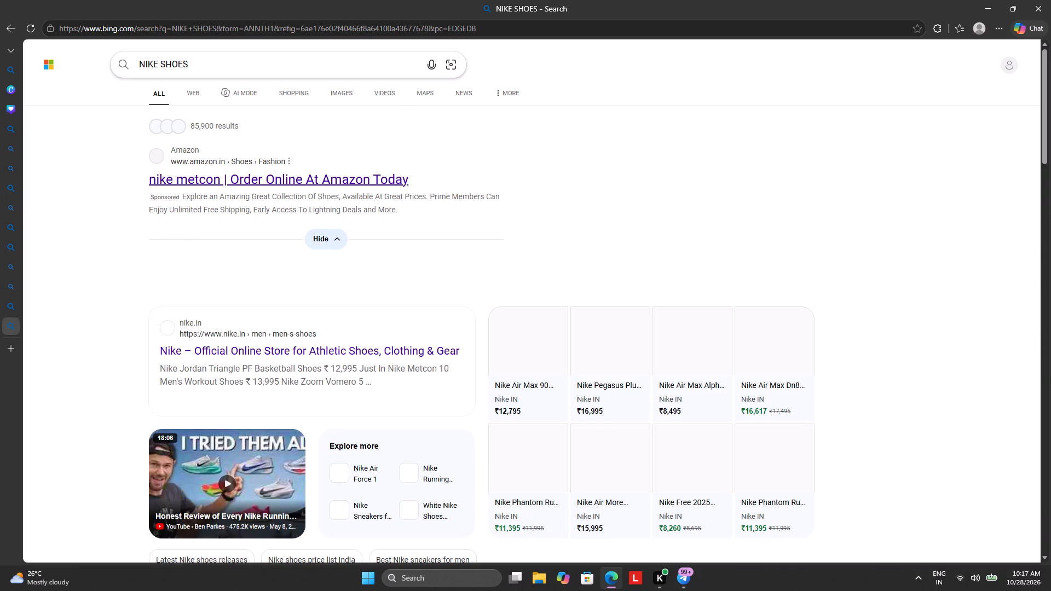
{"action": "key", "text": "space"}
{"action": "type", "text": "PNG"}
{"action": "key", "text": "Return"}
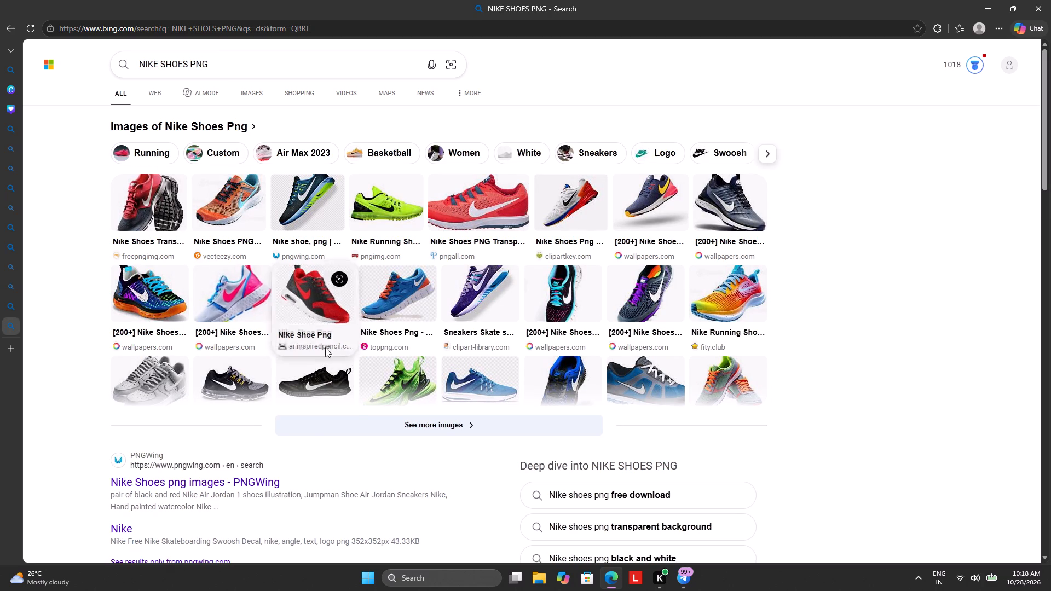
Narrow the image search to White, Men and Black Swoosh Nike shoes in turn, expanding the image results to examine each set.
{"action": "left_click", "coordinate": [455, 430]}
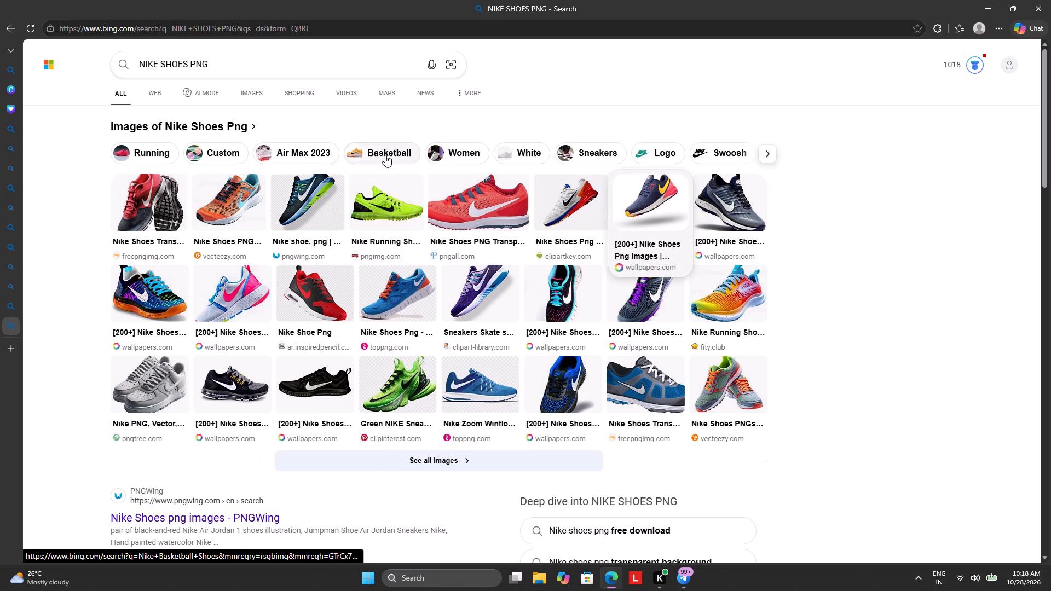
{"action": "left_click", "coordinate": [536, 151]}
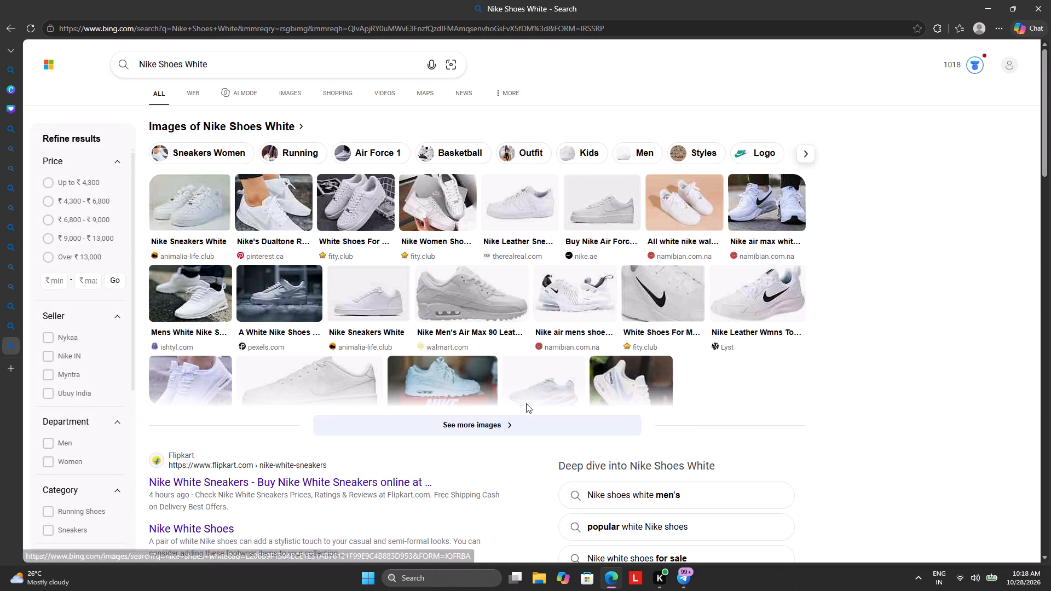
{"action": "left_click", "coordinate": [518, 417]}
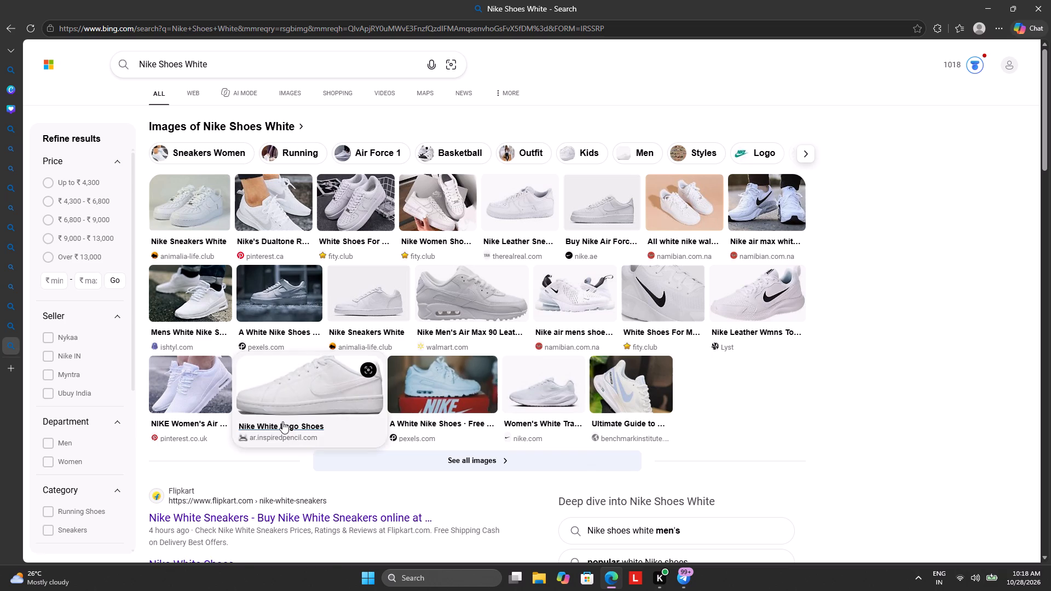
{"action": "scroll", "coordinate": [326, 300], "scroll_direction": "down", "scroll_amount": 2}
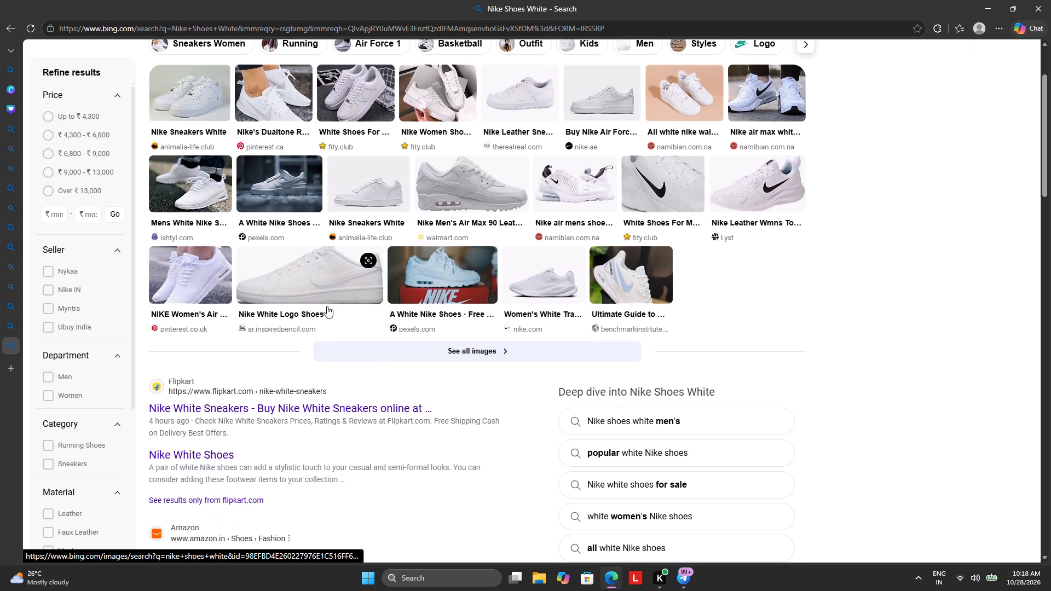
{"action": "scroll", "coordinate": [327, 306], "scroll_direction": "up", "scroll_amount": 6}
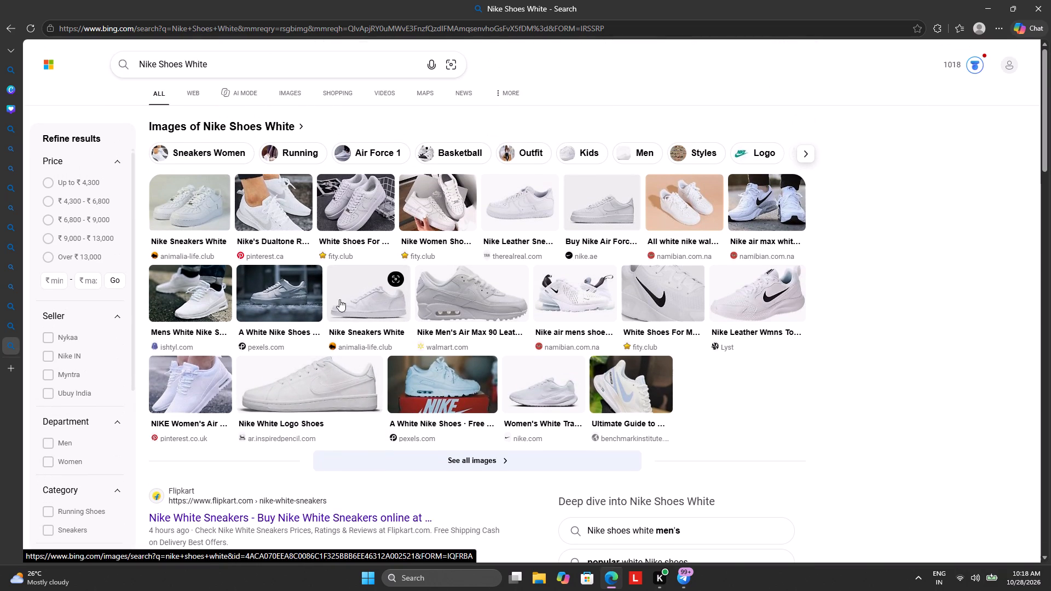
{"action": "left_click", "coordinate": [624, 152]}
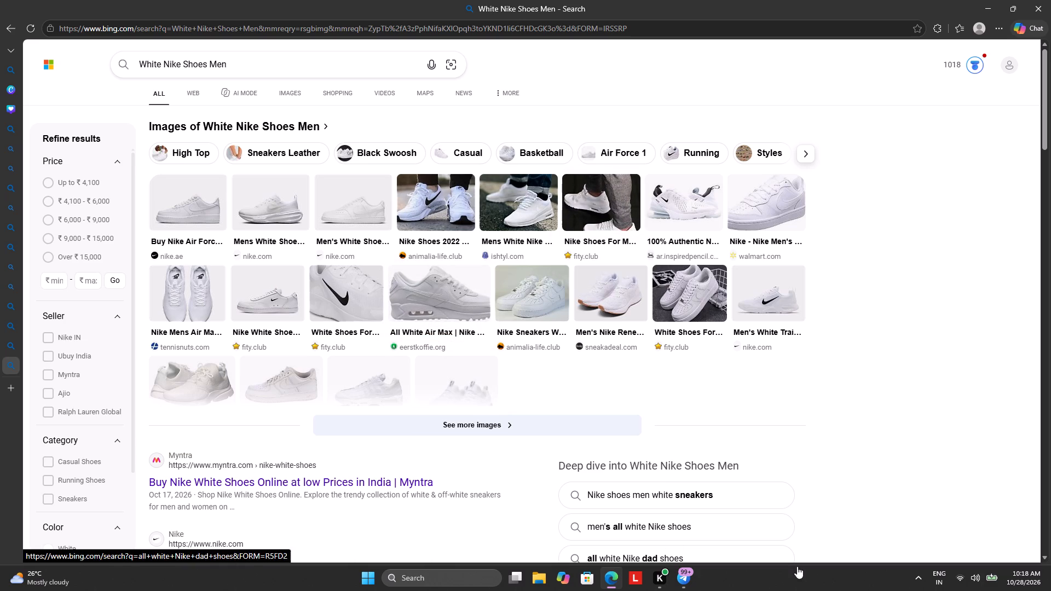
{"action": "left_click", "coordinate": [496, 424]}
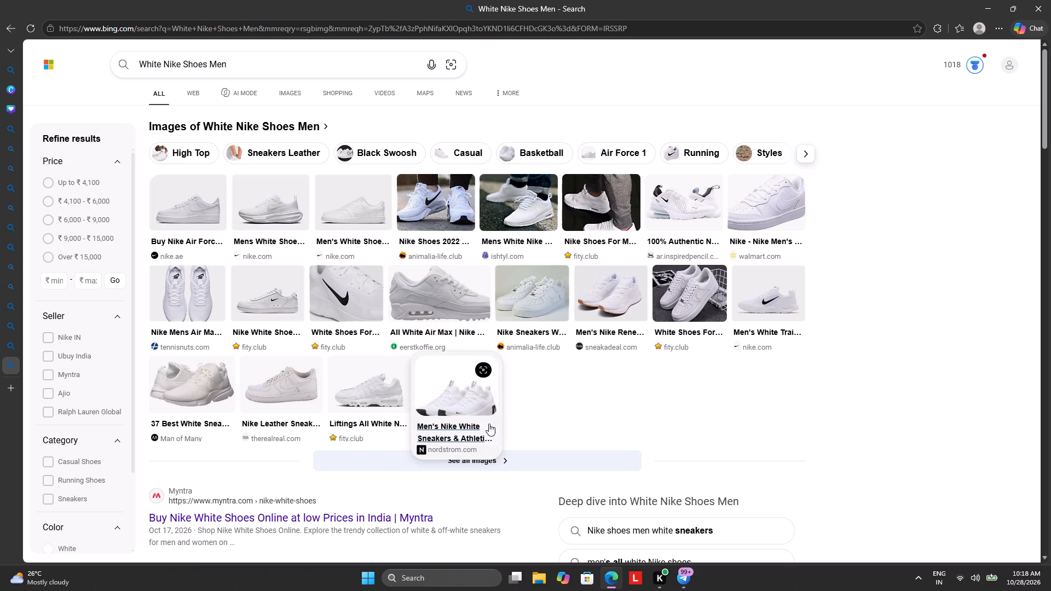
{"action": "scroll", "coordinate": [267, 296], "scroll_direction": "down", "scroll_amount": 1}
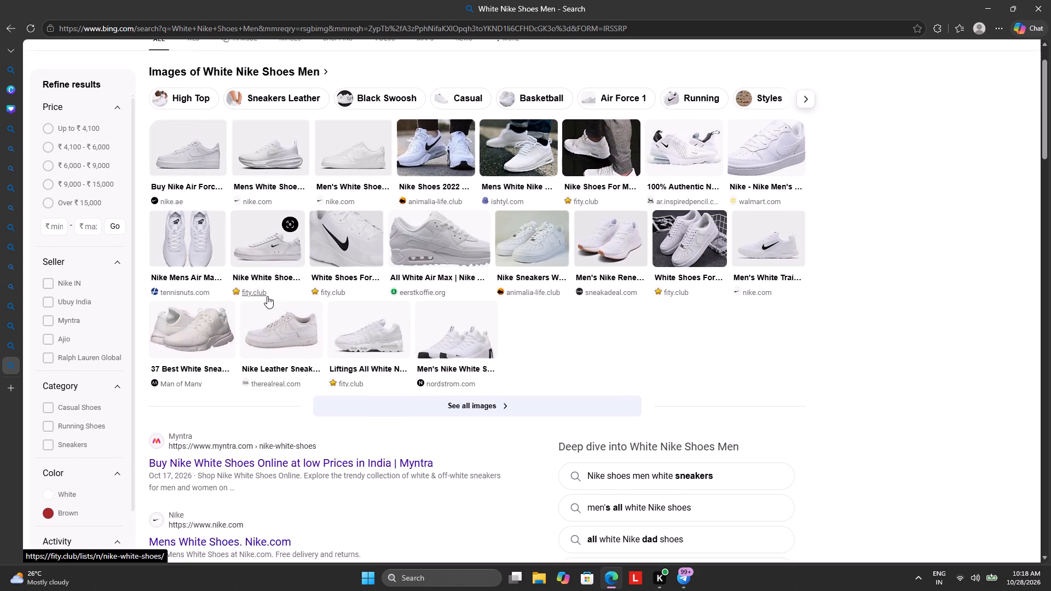
{"action": "scroll", "coordinate": [267, 296], "scroll_direction": "up", "scroll_amount": 1}
{"action": "left_click", "coordinate": [361, 153]}
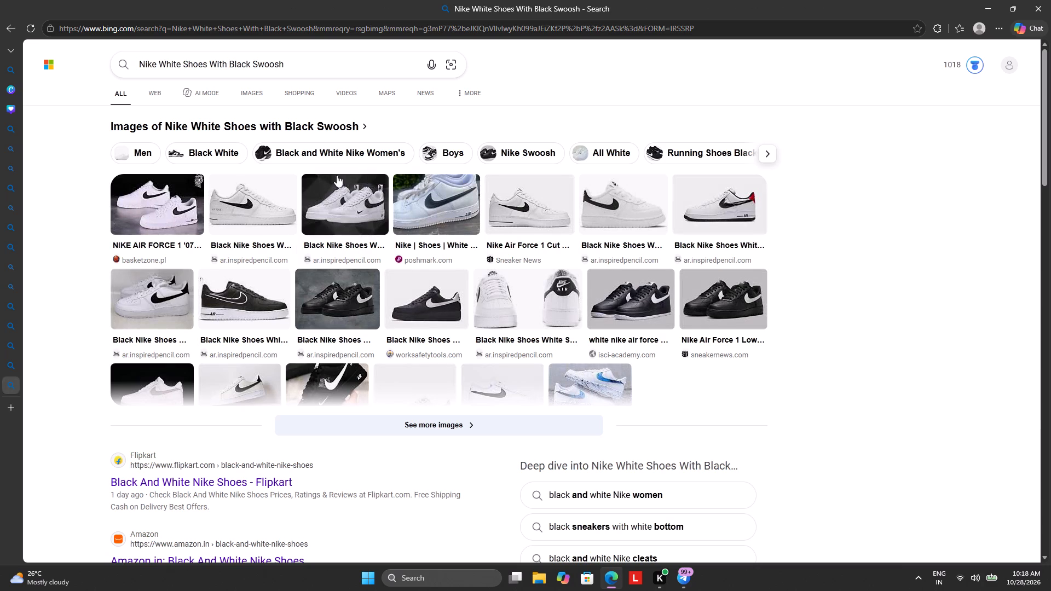
{"action": "left_click", "coordinate": [455, 426]}
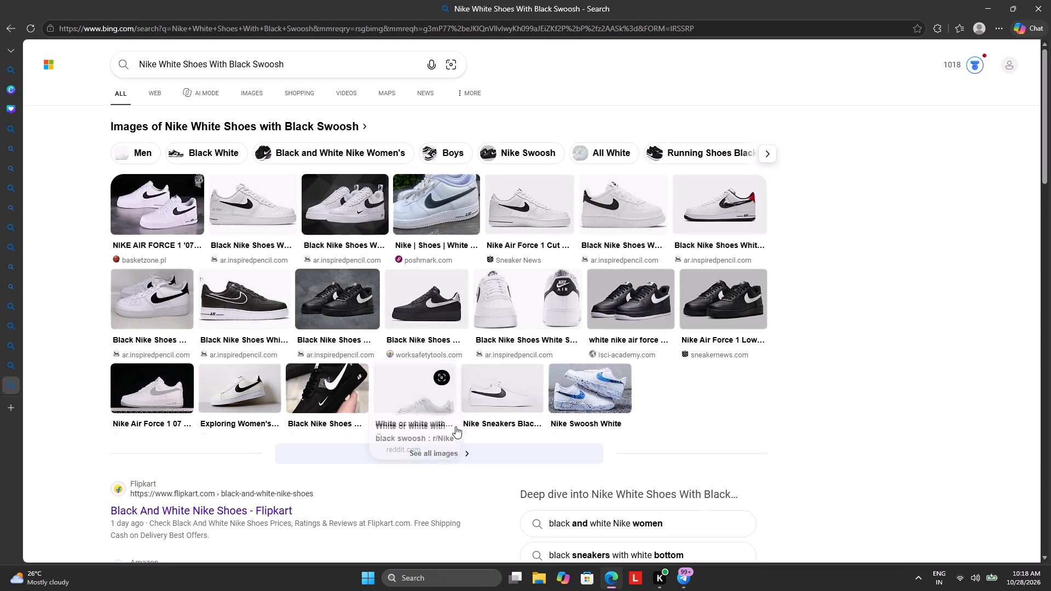
Preview the women's white Nike shoe with black swoosh image and look through its related images for a suitable shoe.
{"action": "left_click", "coordinate": [244, 401]}
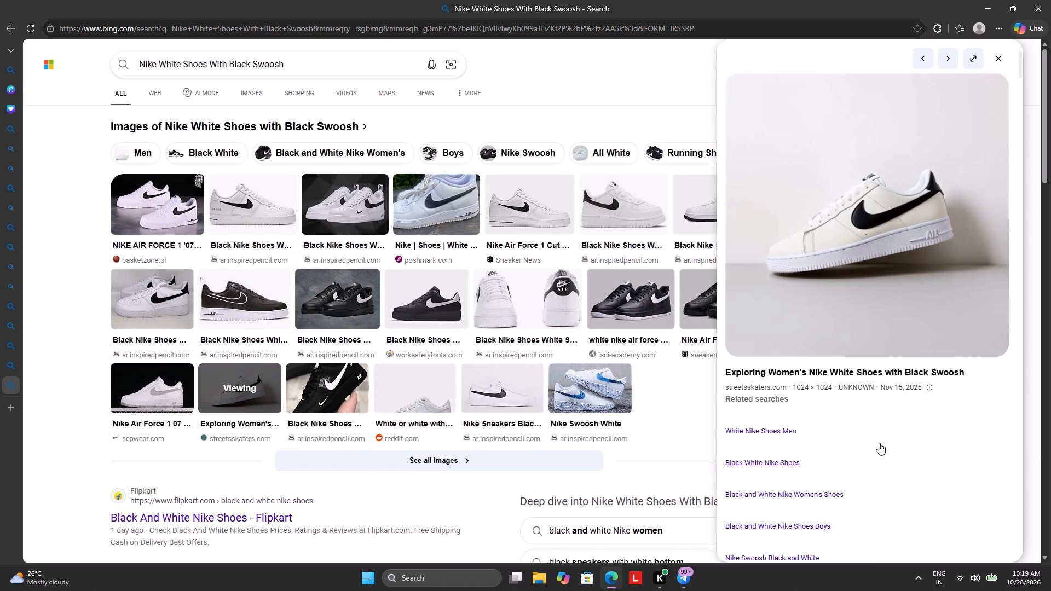
{"action": "scroll", "coordinate": [877, 437], "scroll_direction": "down", "scroll_amount": 7}
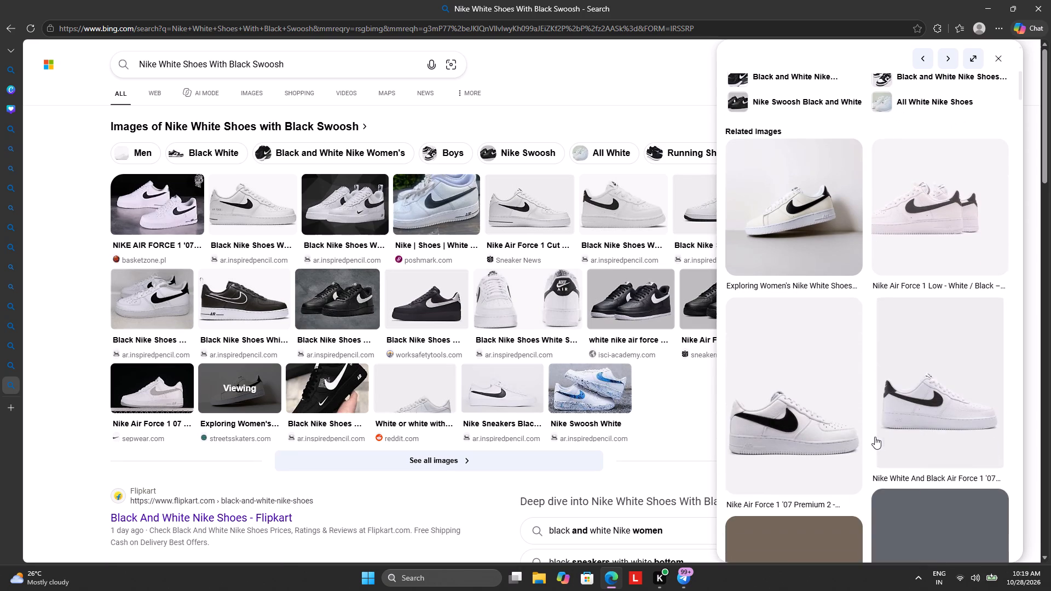
{"action": "scroll", "coordinate": [875, 437], "scroll_direction": "down", "scroll_amount": 4}
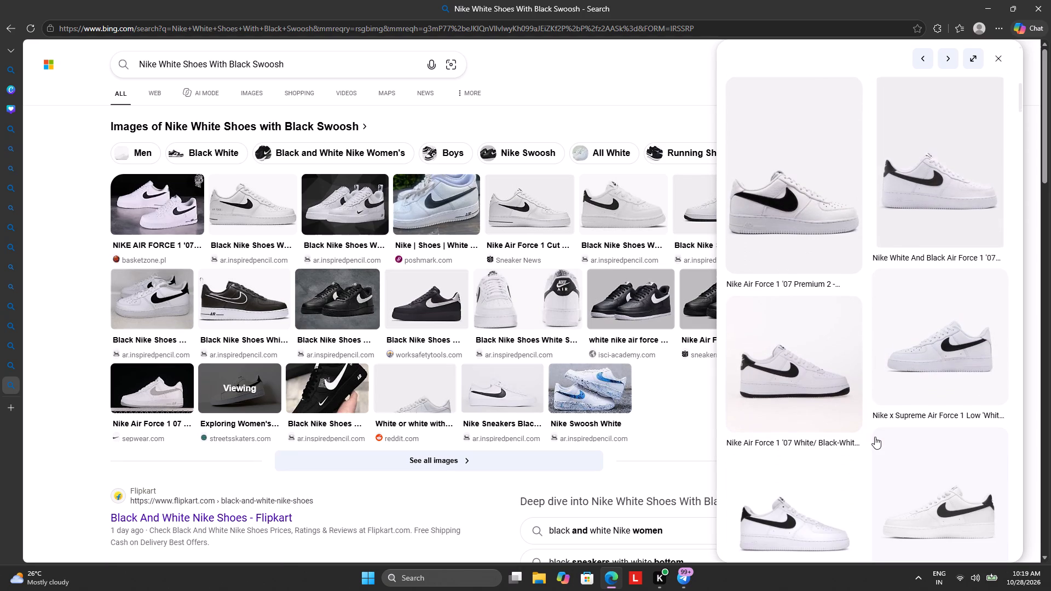
{"action": "scroll", "coordinate": [875, 437], "scroll_direction": "down", "scroll_amount": 10}
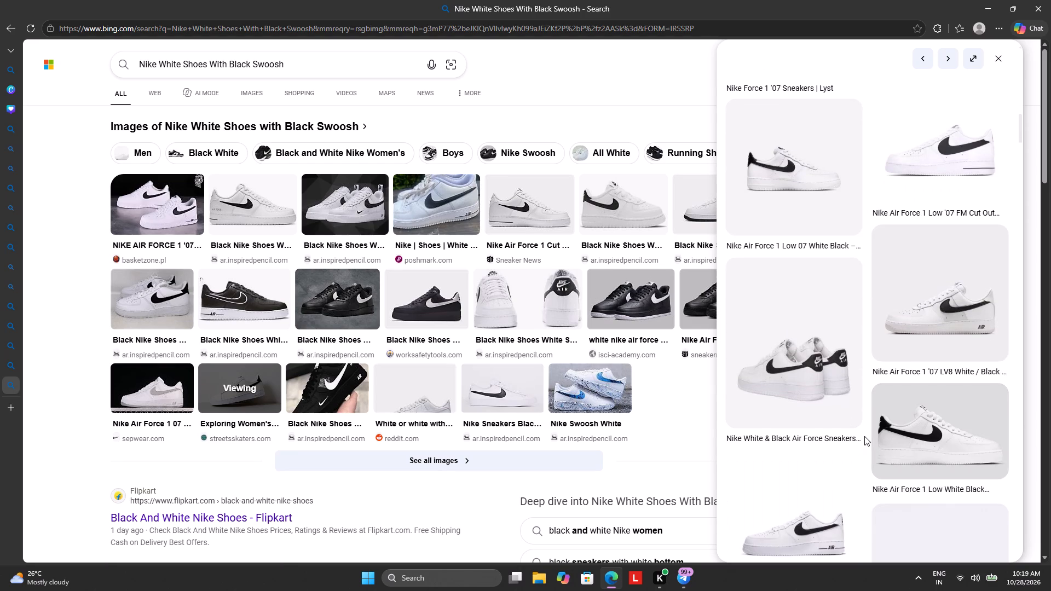
{"action": "scroll", "coordinate": [864, 436], "scroll_direction": "down", "scroll_amount": 9}
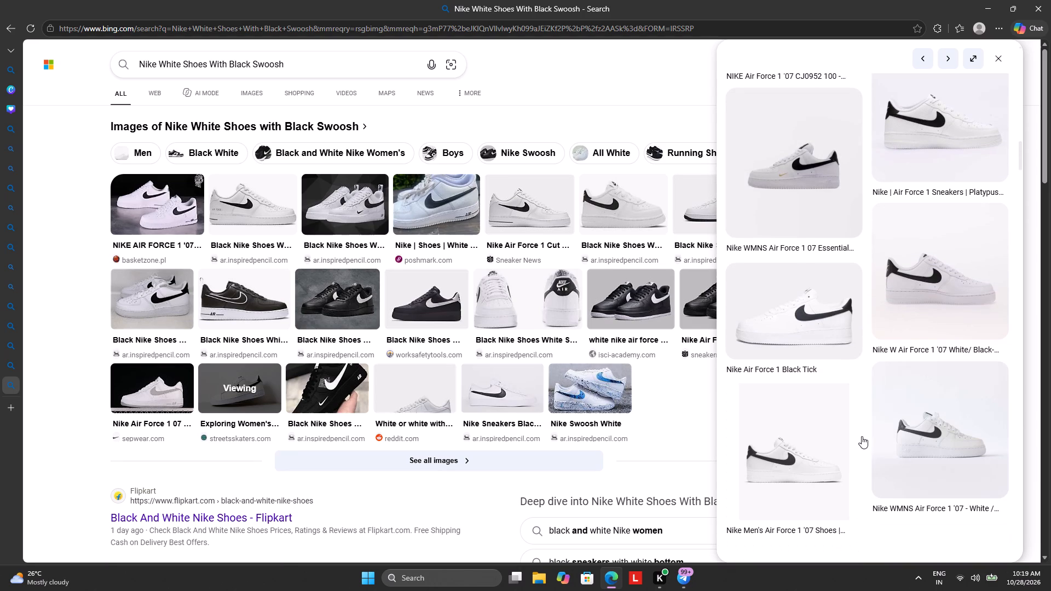
{"action": "scroll", "coordinate": [862, 436], "scroll_direction": "down", "scroll_amount": 6}
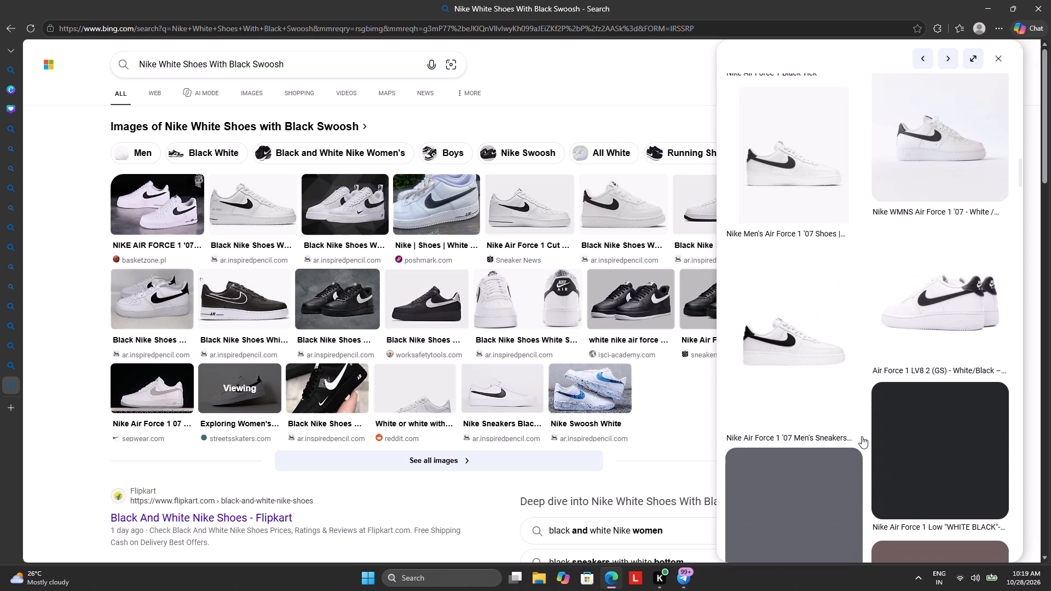
{"action": "scroll", "coordinate": [862, 436], "scroll_direction": "down", "scroll_amount": 6}
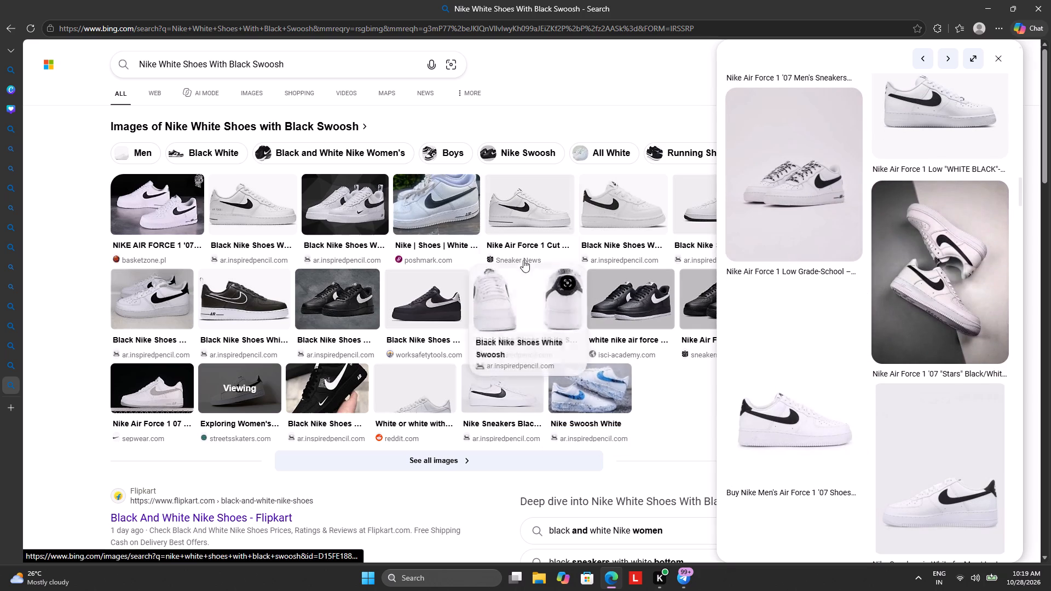
Search the web again for nike white shoes with black swoosh and look through the results for a usable shoe image.
{"action": "left_click", "coordinate": [321, 65]}
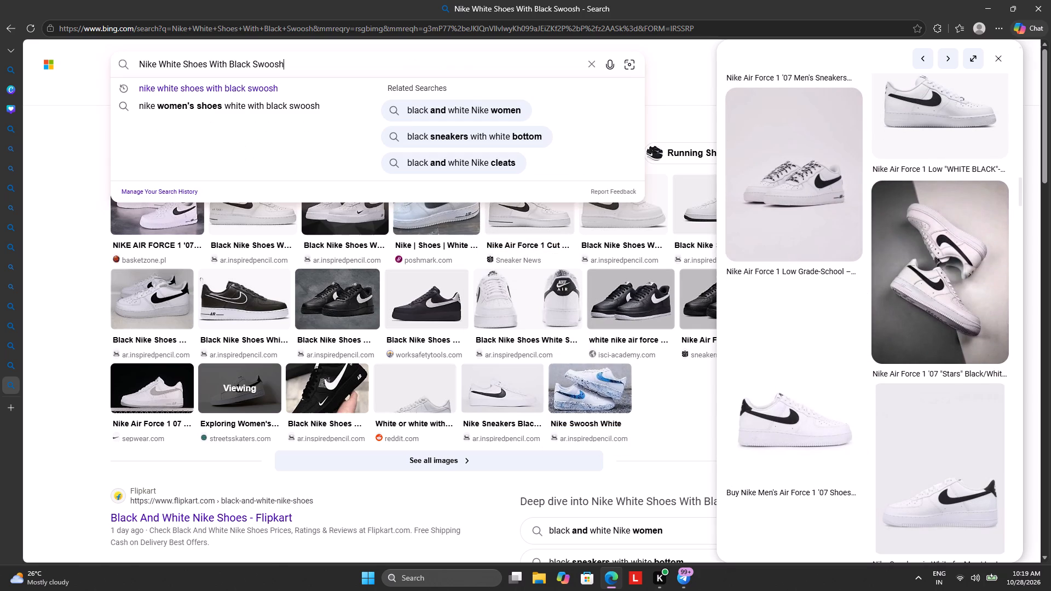
{"action": "left_click", "coordinate": [261, 92]}
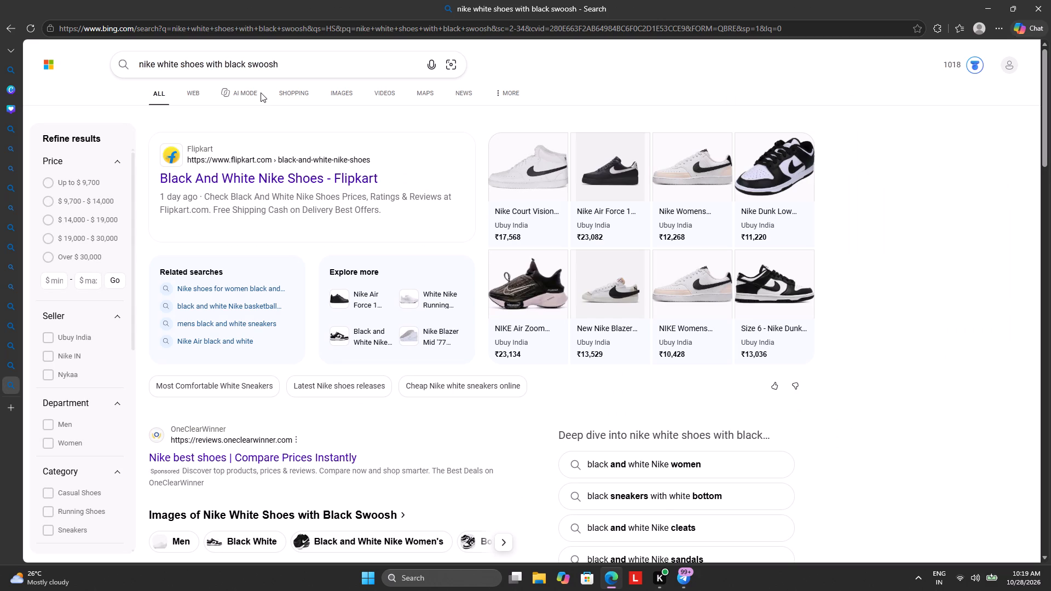
{"action": "scroll", "coordinate": [565, 254], "scroll_direction": "down", "scroll_amount": 6}
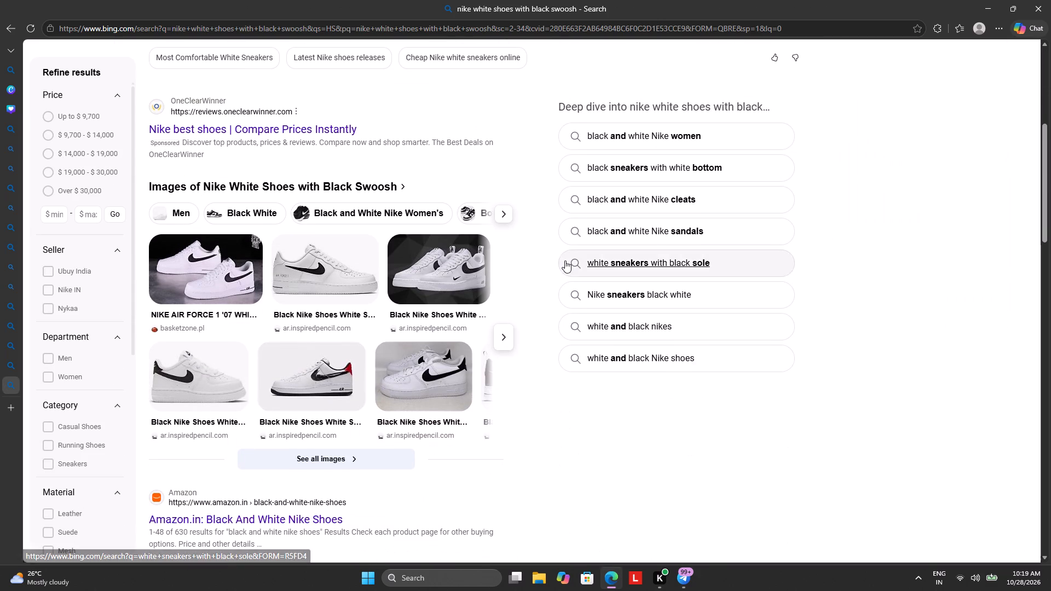
{"action": "scroll", "coordinate": [549, 260], "scroll_direction": "down", "scroll_amount": 11}
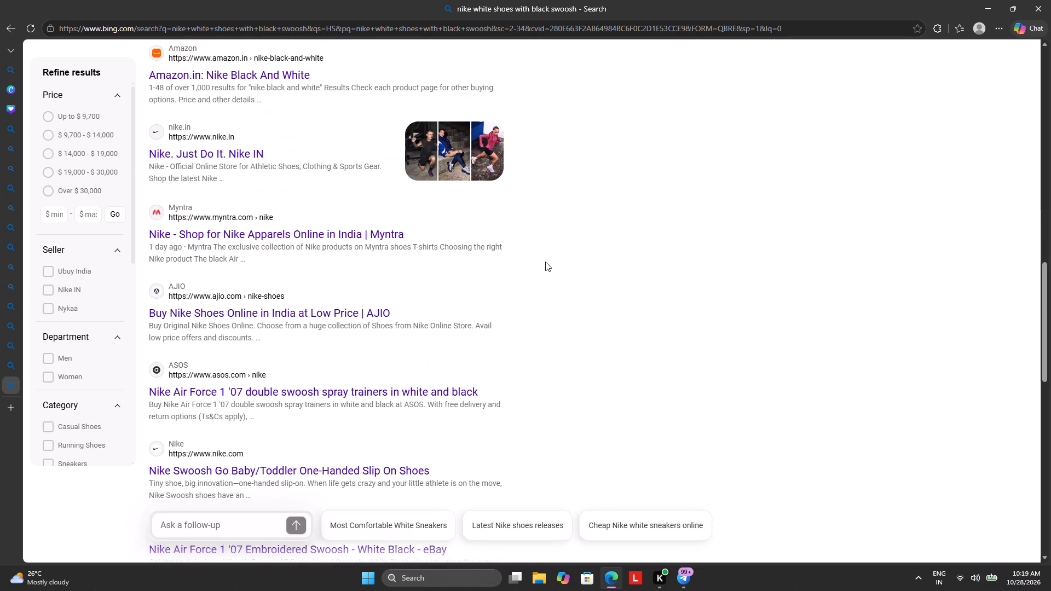
{"action": "scroll", "coordinate": [542, 262], "scroll_direction": "up", "scroll_amount": 6}
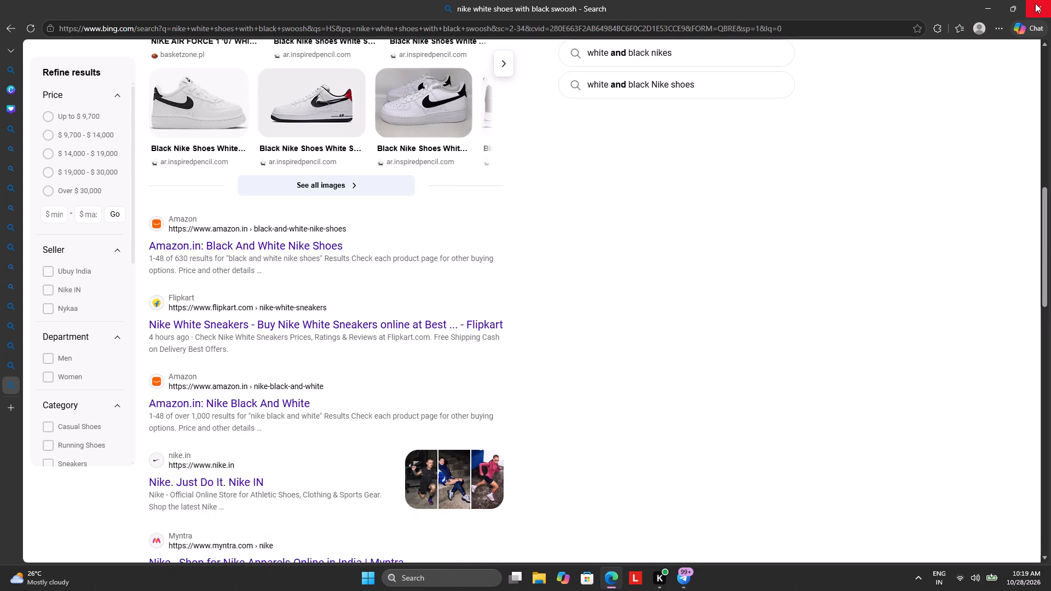
{"action": "left_click", "coordinate": [1035, 3]}
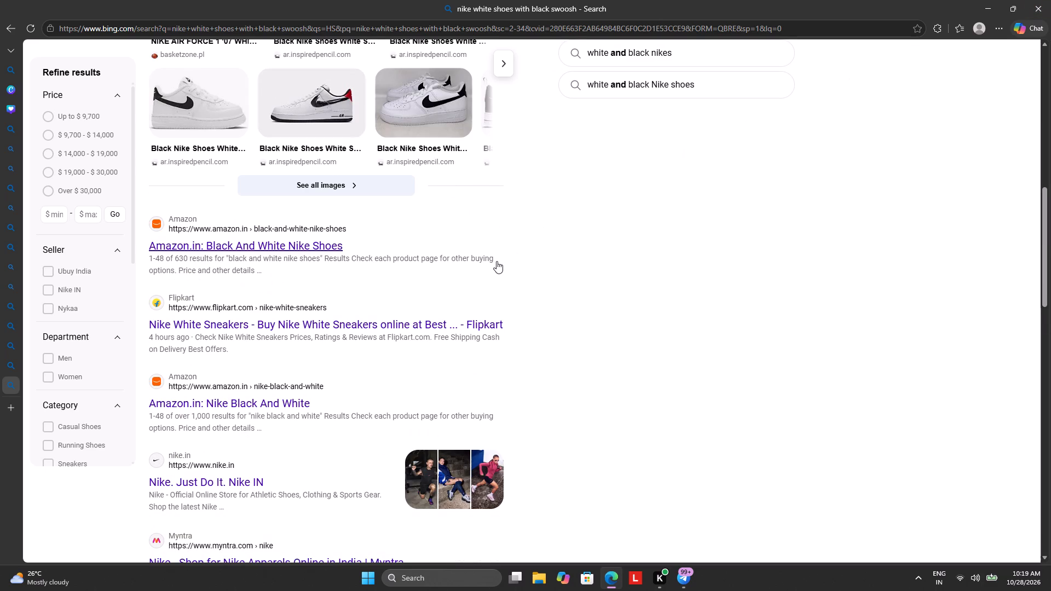
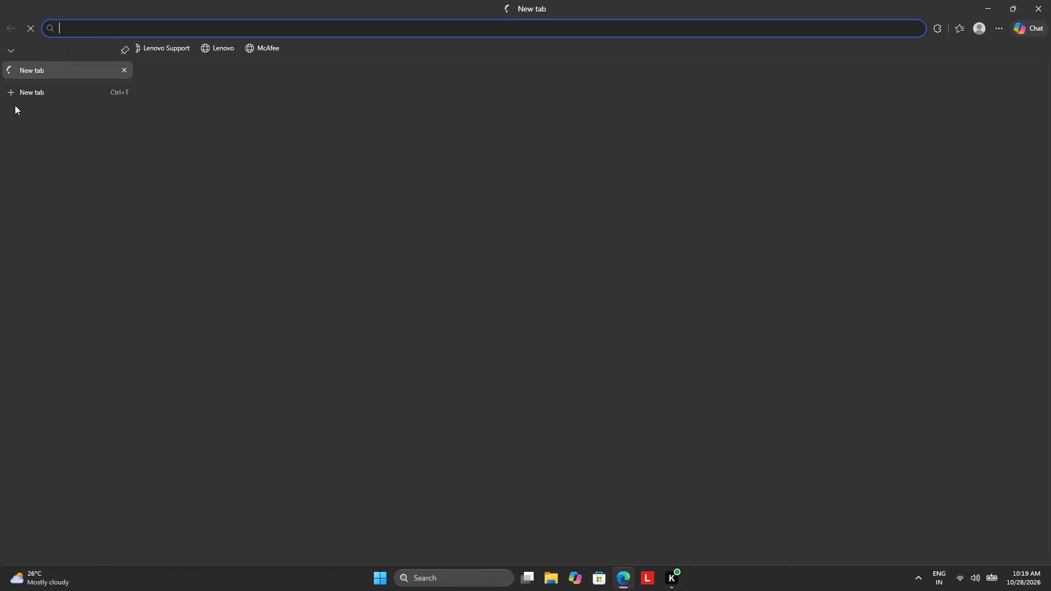
Reach the Canva site through a search for canva.com and reopen the BLUEBERRY Instagram post from the projects.
{"action": "left_click", "coordinate": [68, 23]}
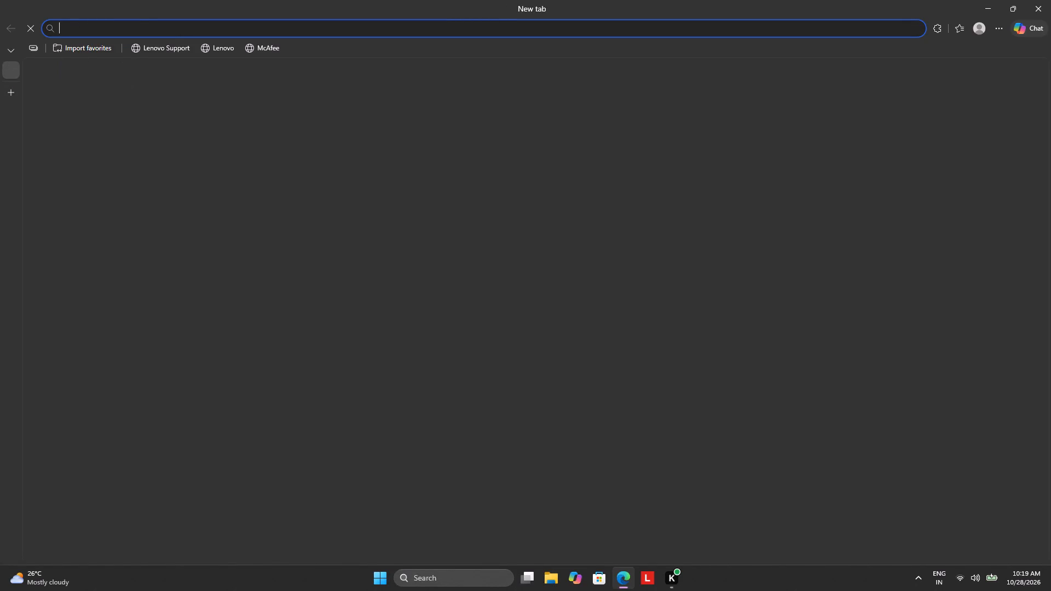
{"action": "left_click", "coordinate": [76, 40]}
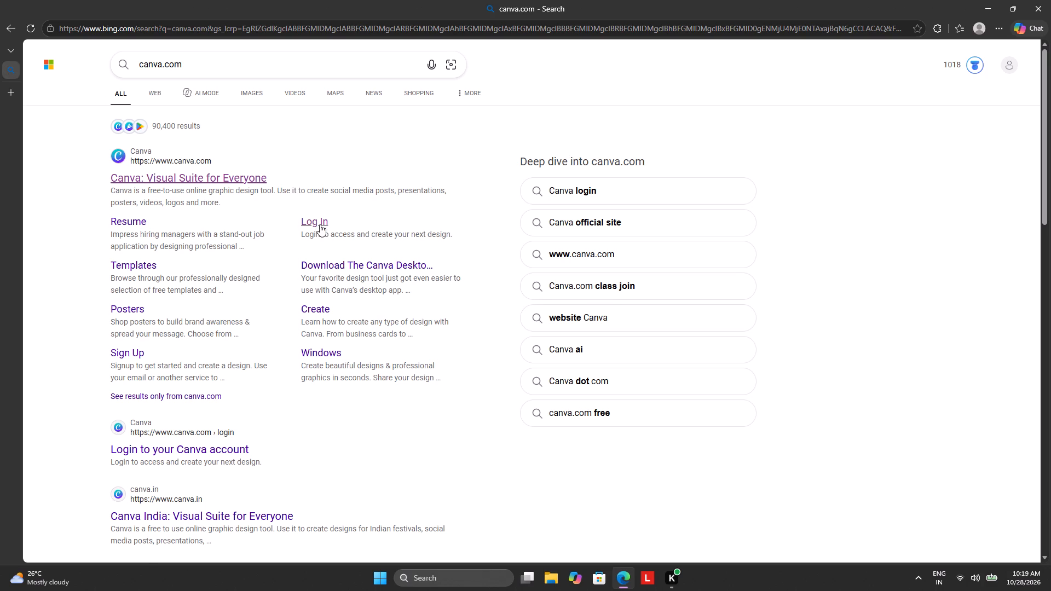
{"action": "left_click", "coordinate": [320, 224]}
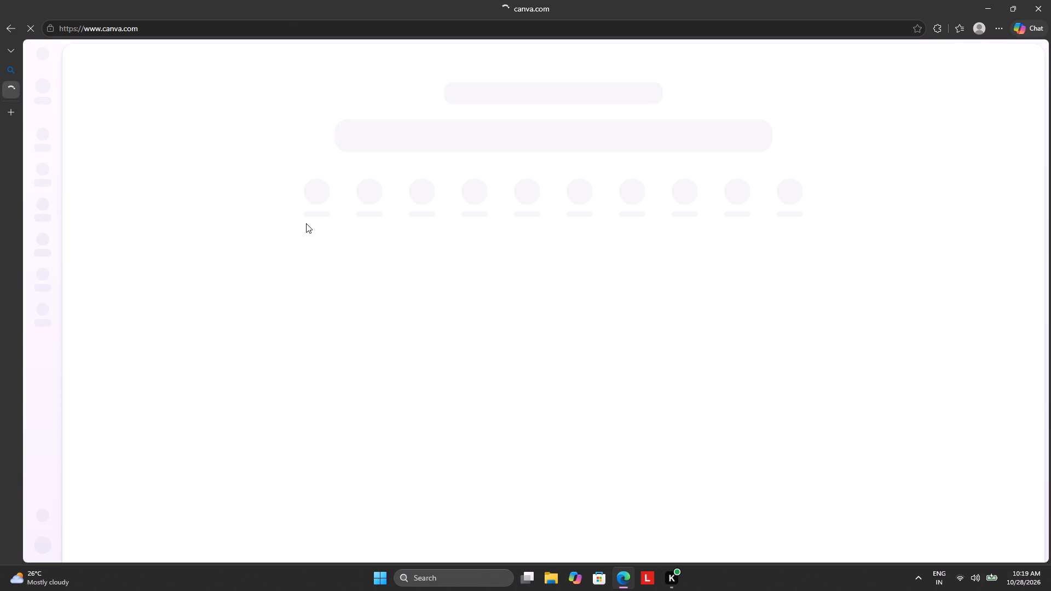
{"action": "scroll", "coordinate": [306, 223], "scroll_direction": "down", "scroll_amount": 1}
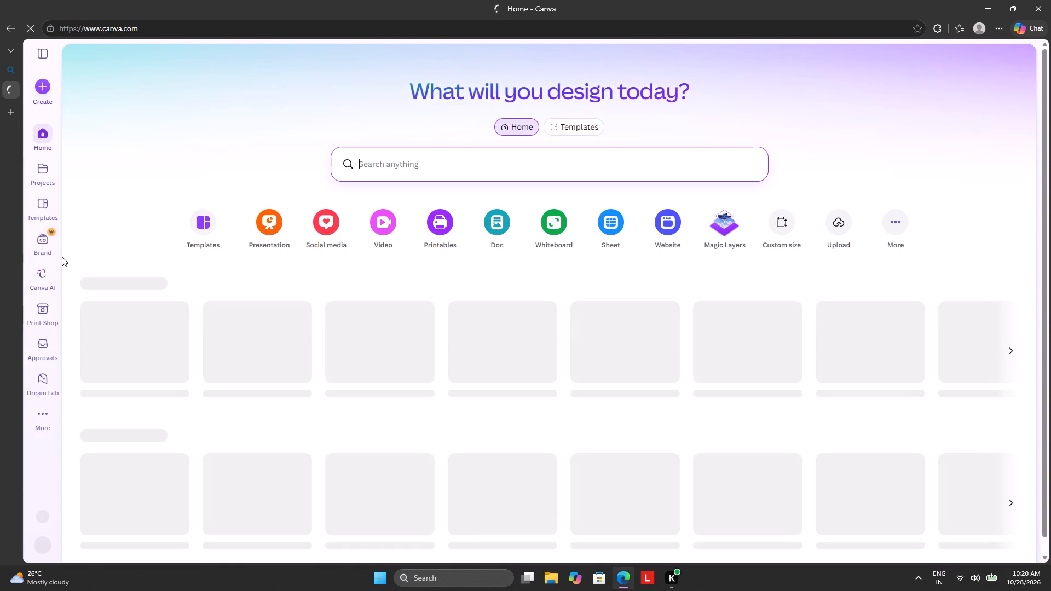
{"action": "left_click", "coordinate": [42, 184]}
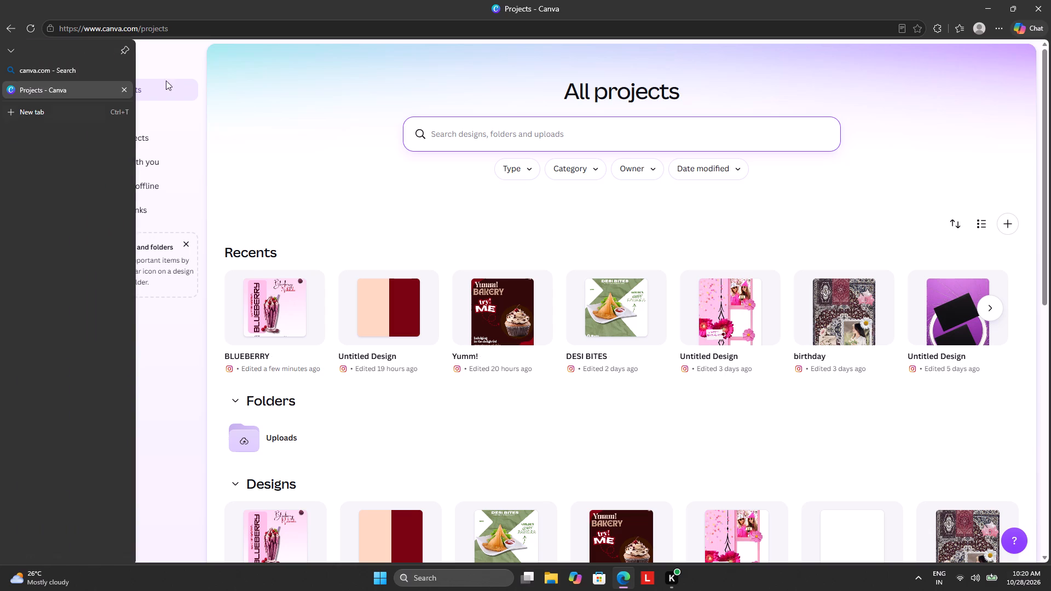
Open the BLUEBERRY Instagram post from the recent designs.
{"action": "left_click", "coordinate": [253, 311]}
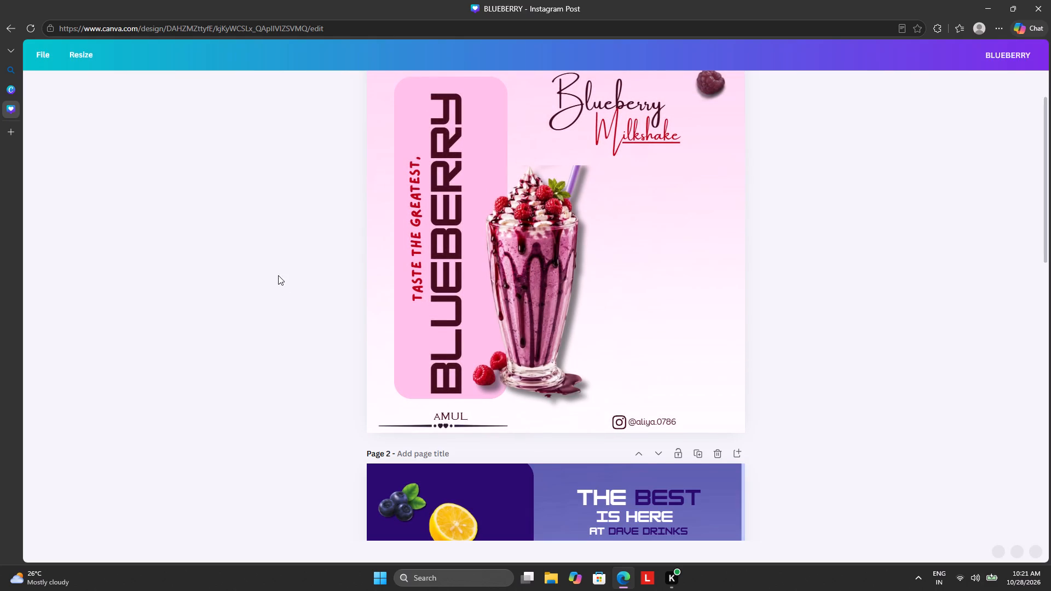
Delete the blue and pink shoe image from page 3.
{"action": "scroll", "coordinate": [453, 310], "scroll_direction": "down", "scroll_amount": 13}
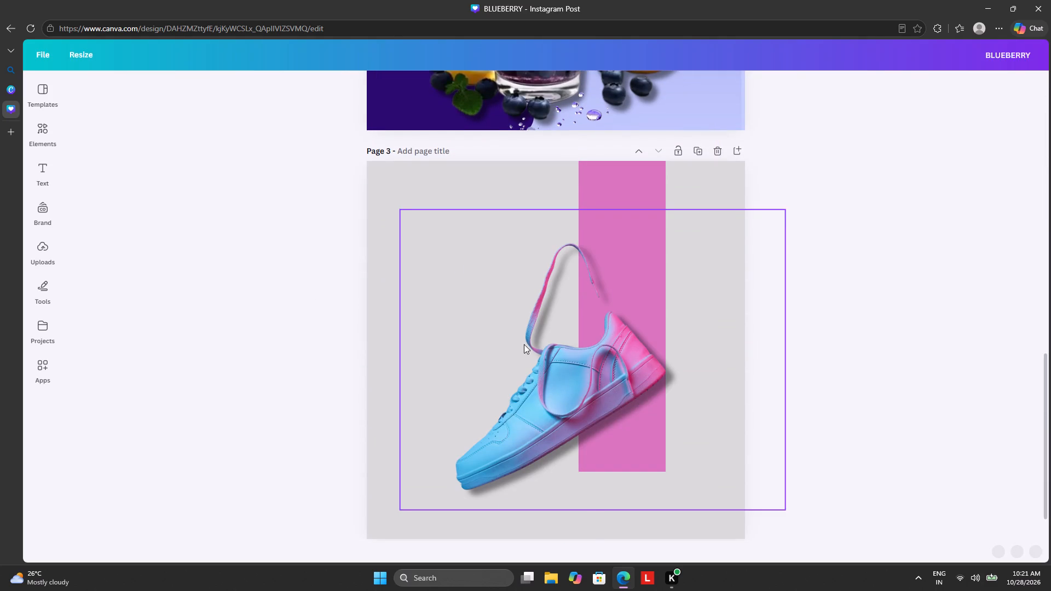
{"action": "left_click", "coordinate": [525, 345]}
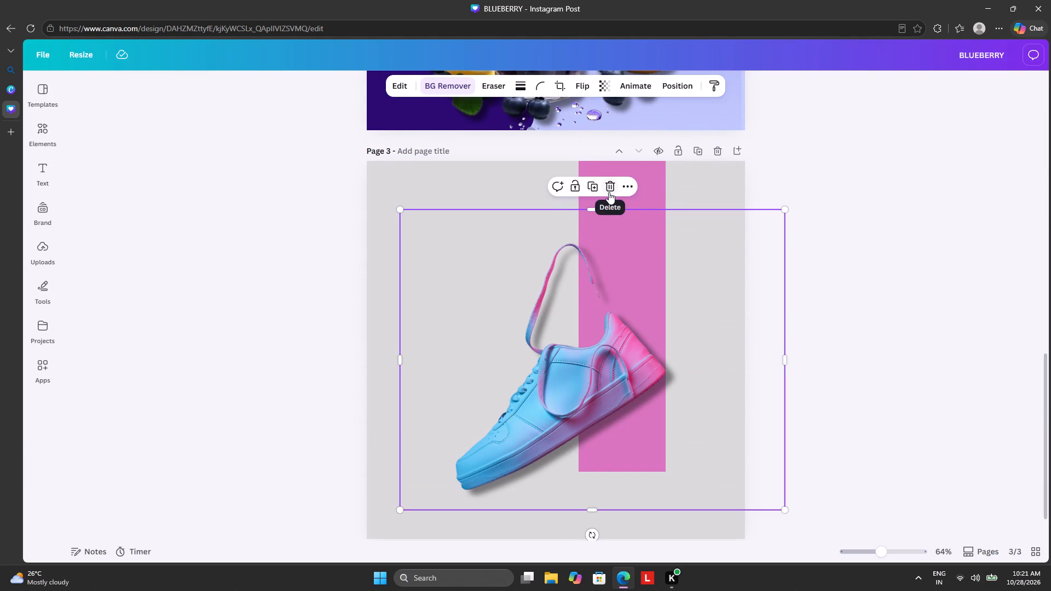
{"action": "left_click", "coordinate": [609, 192]}
Delete the tall pink rectangle from page 3, leaving only the plain background.
{"action": "left_click", "coordinate": [619, 231]}
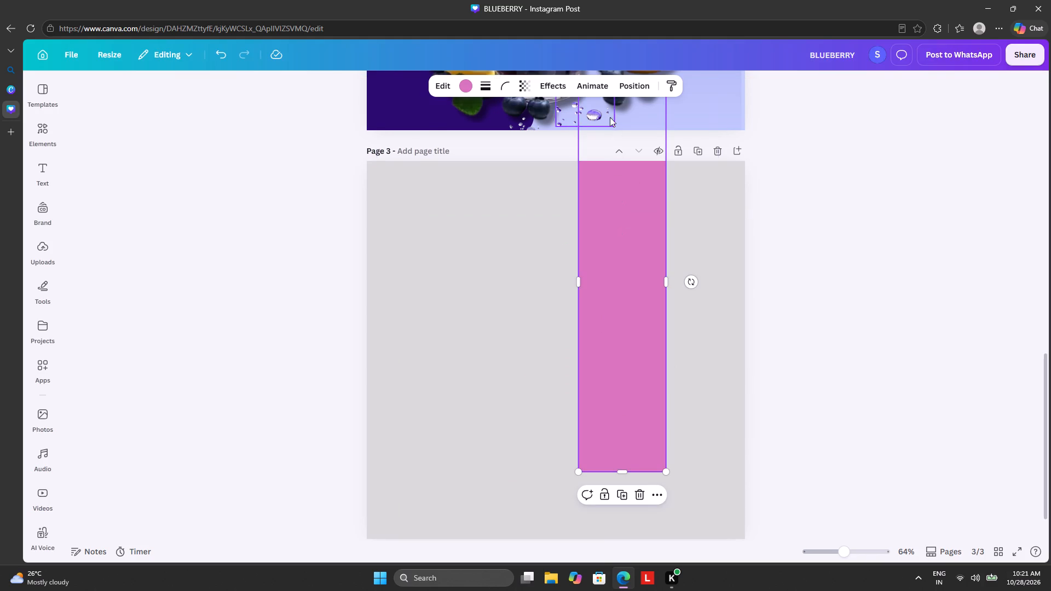
{"action": "left_click", "coordinate": [642, 493]}
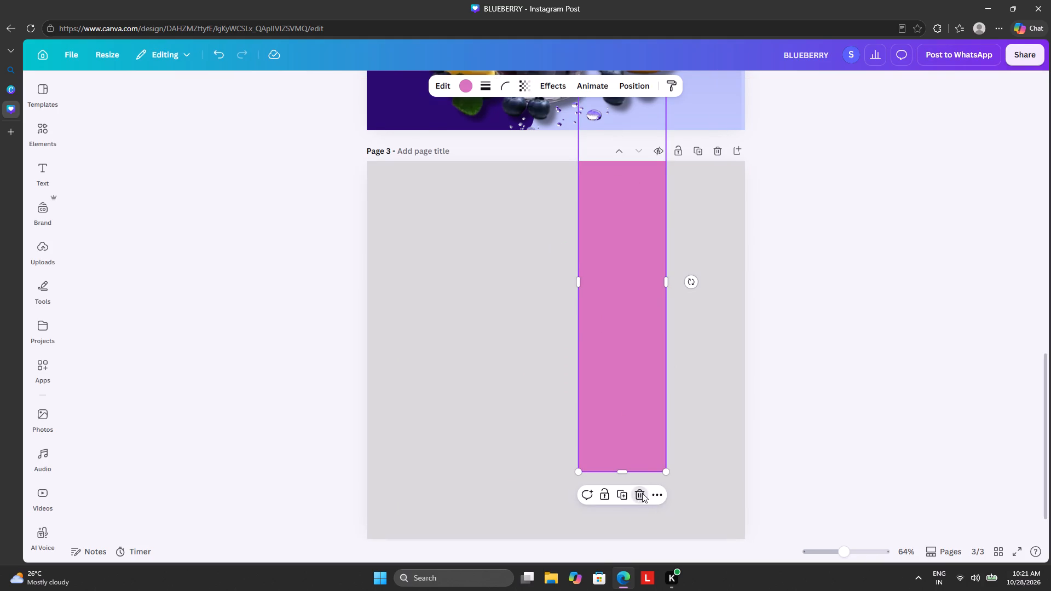
{"action": "left_click", "coordinate": [642, 489]}
Open the background colour choices for page 3.
{"action": "left_click", "coordinate": [544, 82]}
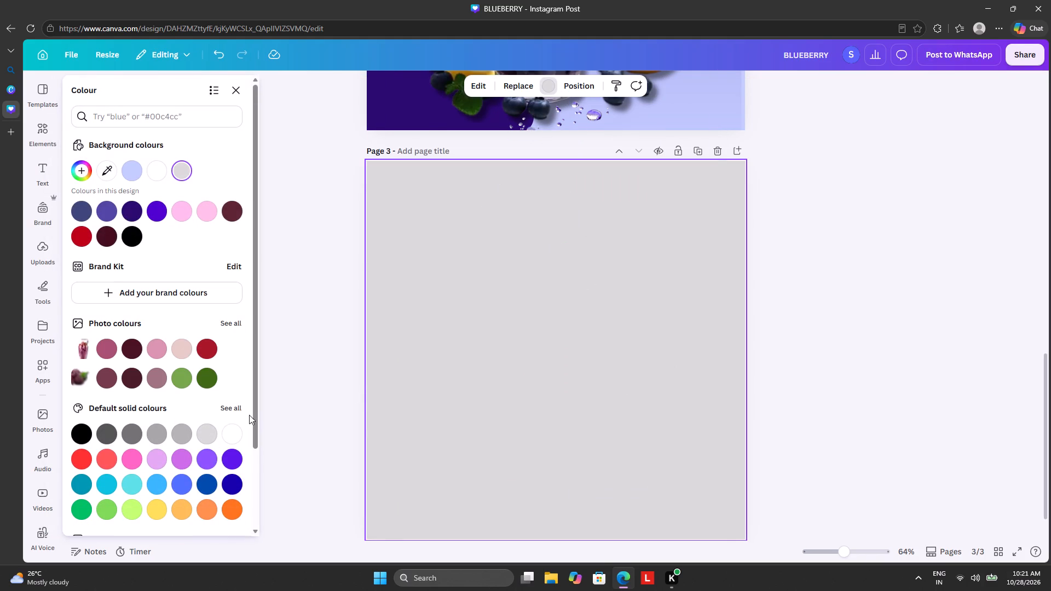
Set the page 3 background colour to white.
{"action": "left_click", "coordinate": [228, 427]}
{"action": "left_click", "coordinate": [331, 389]}
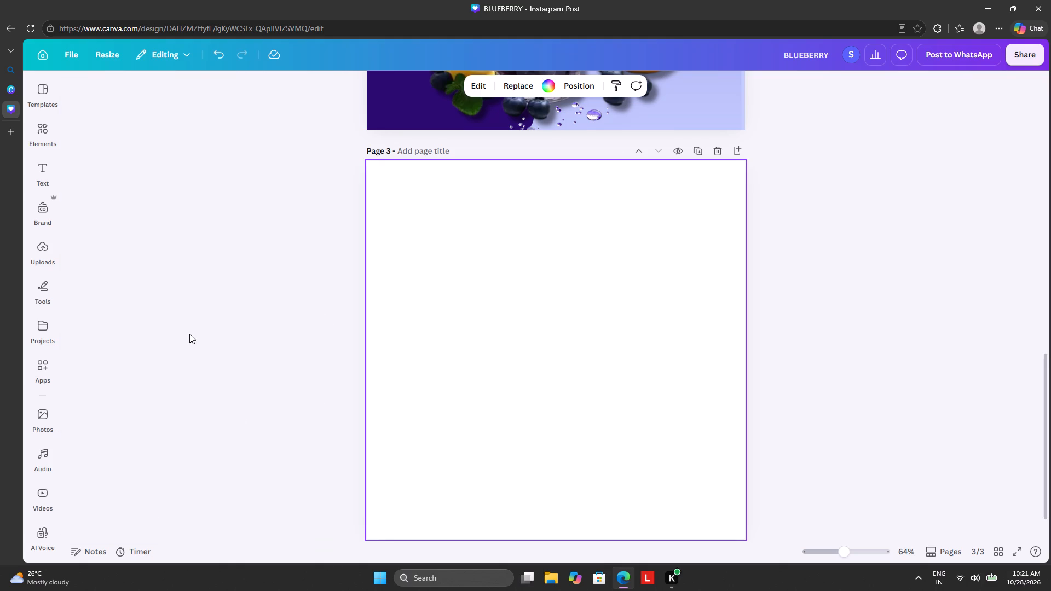
Look through the White background photos in the photo library for a page 3 backdrop, and clear that search.
{"action": "left_click", "coordinate": [35, 417]}
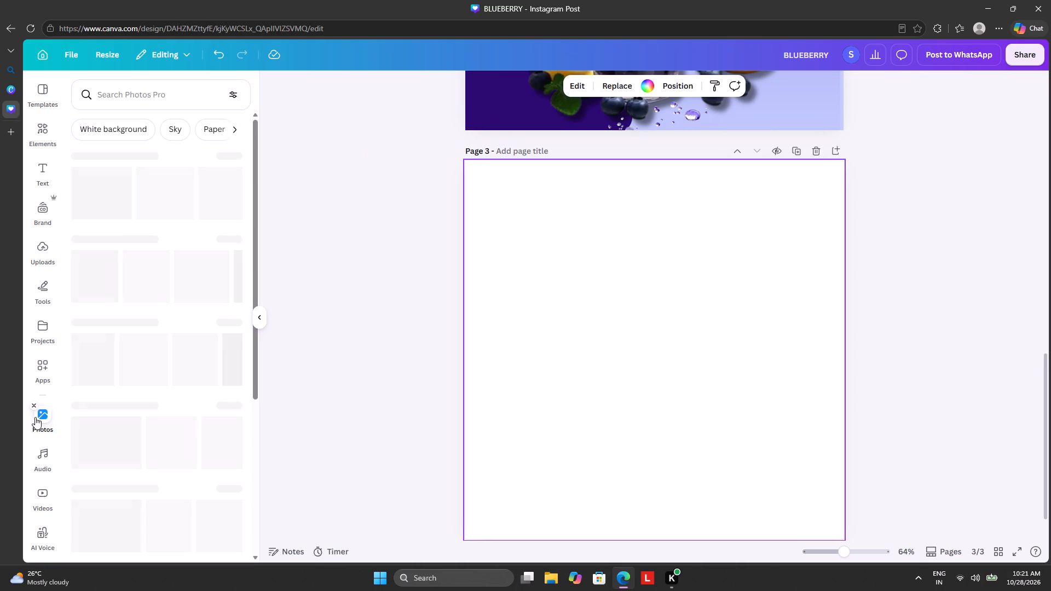
{"action": "left_click", "coordinate": [37, 154]}
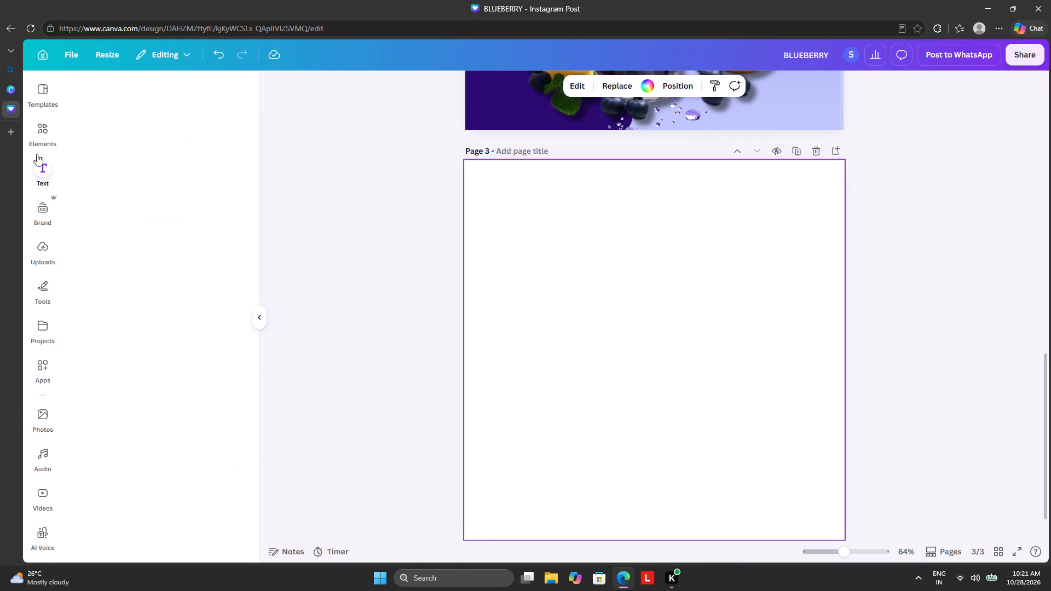
{"action": "left_click", "coordinate": [44, 129]}
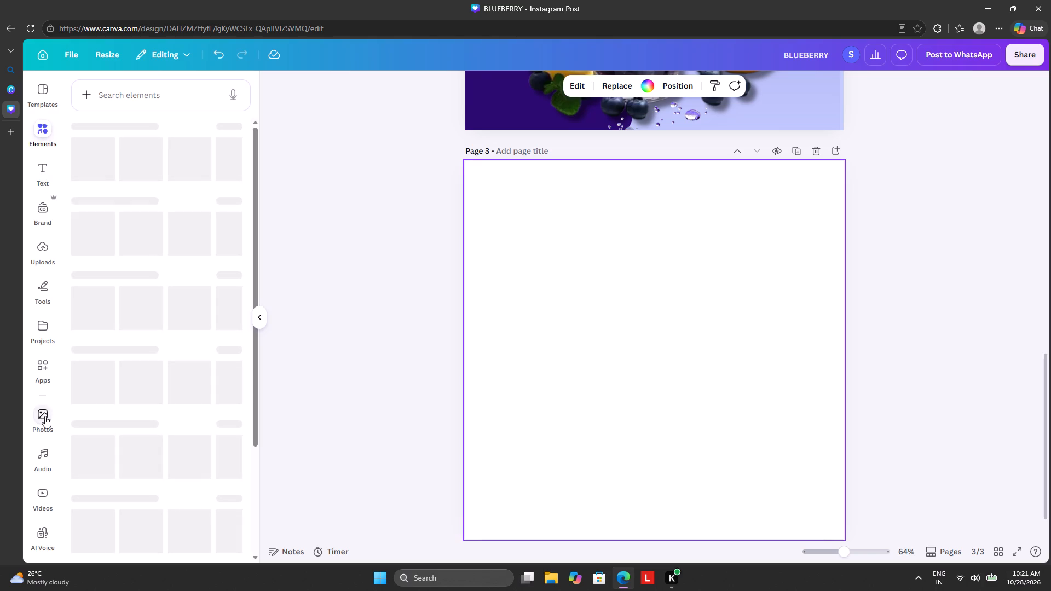
{"action": "left_click", "coordinate": [45, 418]}
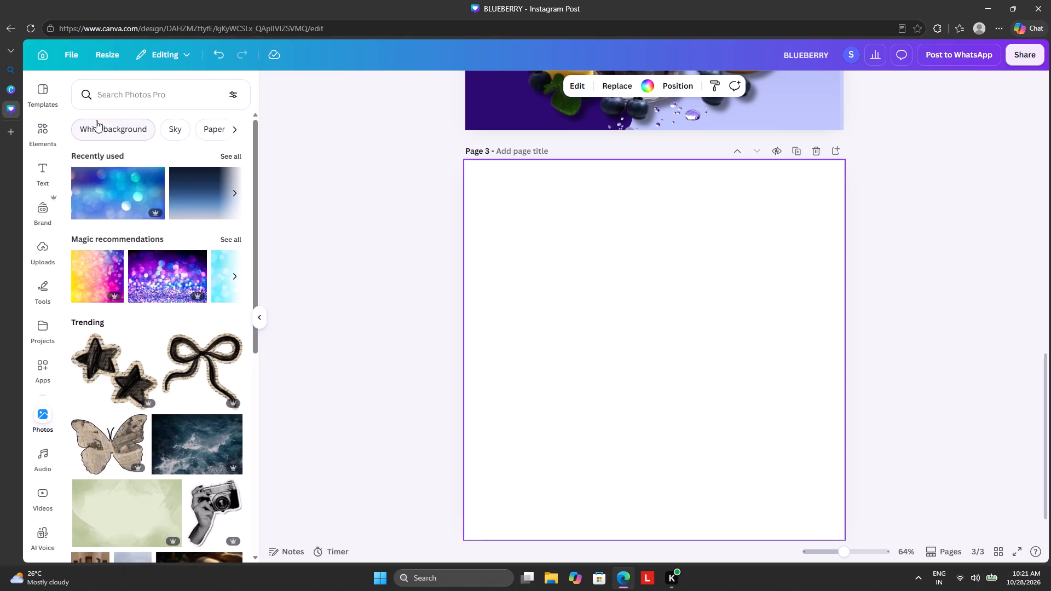
{"action": "left_click", "coordinate": [96, 120]}
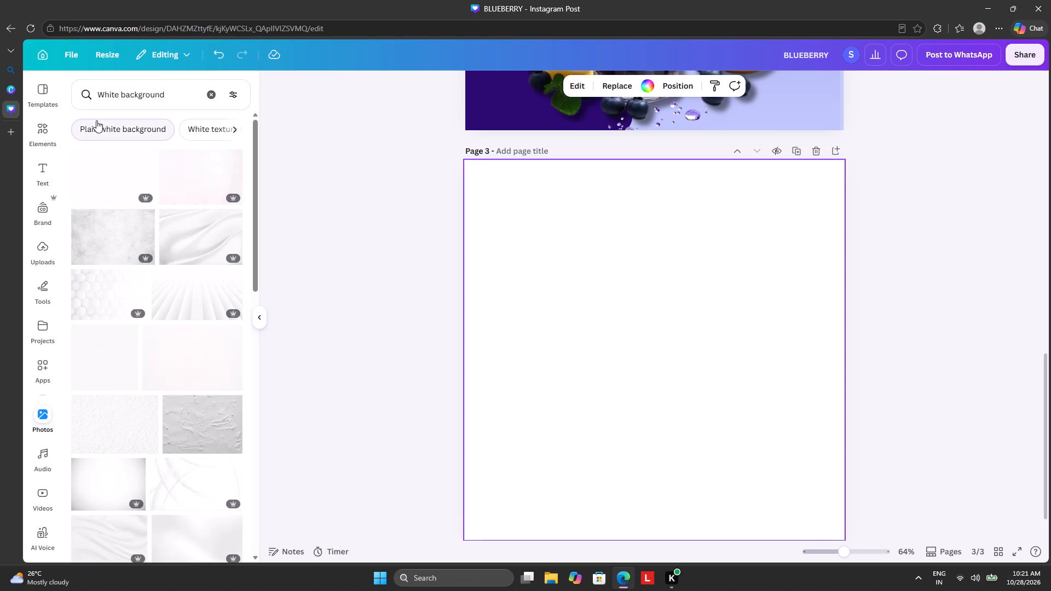
{"action": "scroll", "coordinate": [171, 389], "scroll_direction": "down", "scroll_amount": 3}
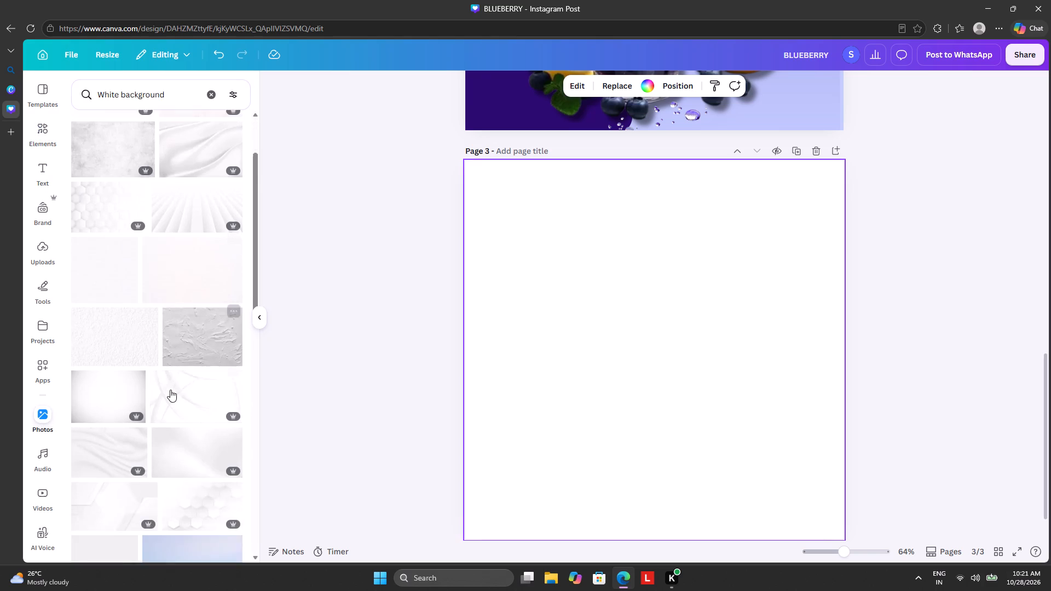
{"action": "scroll", "coordinate": [170, 390], "scroll_direction": "up", "scroll_amount": 3}
{"action": "left_click", "coordinate": [207, 92]}
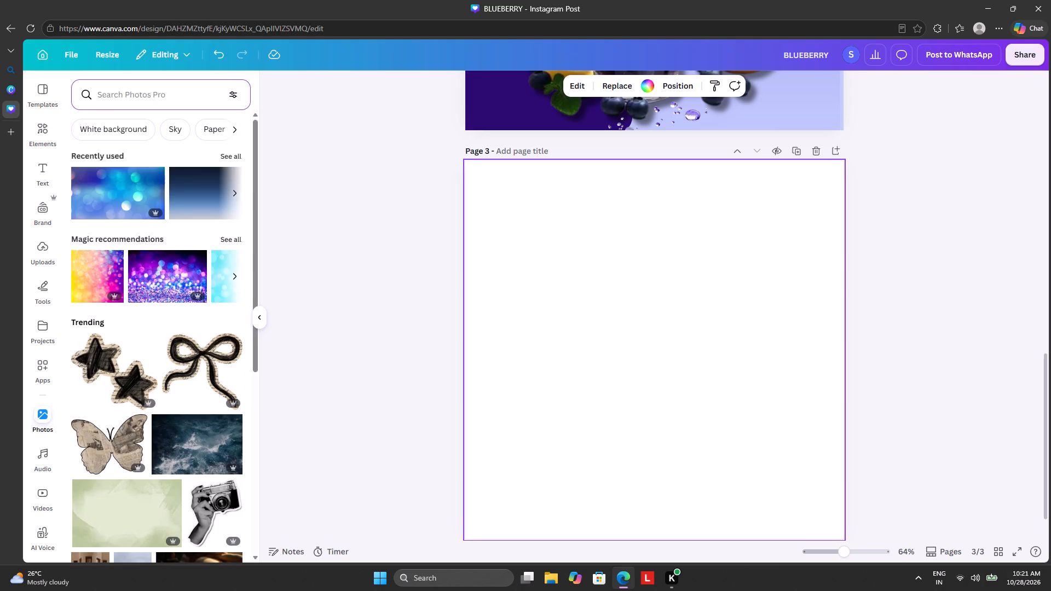
Search the photo library for background.
{"action": "key", "text": "b"}
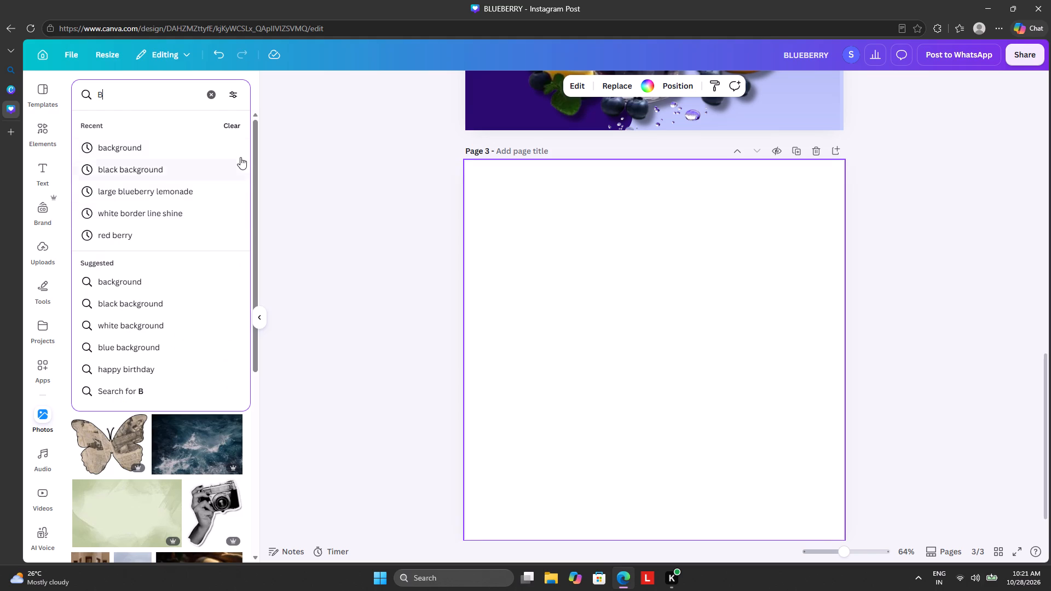
{"action": "left_click", "coordinate": [214, 142]}
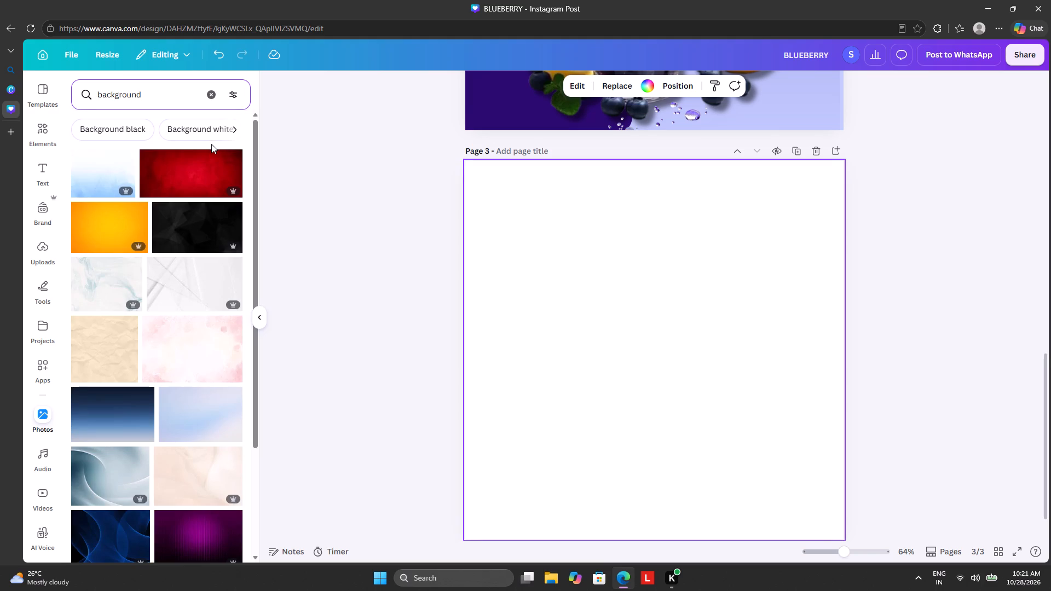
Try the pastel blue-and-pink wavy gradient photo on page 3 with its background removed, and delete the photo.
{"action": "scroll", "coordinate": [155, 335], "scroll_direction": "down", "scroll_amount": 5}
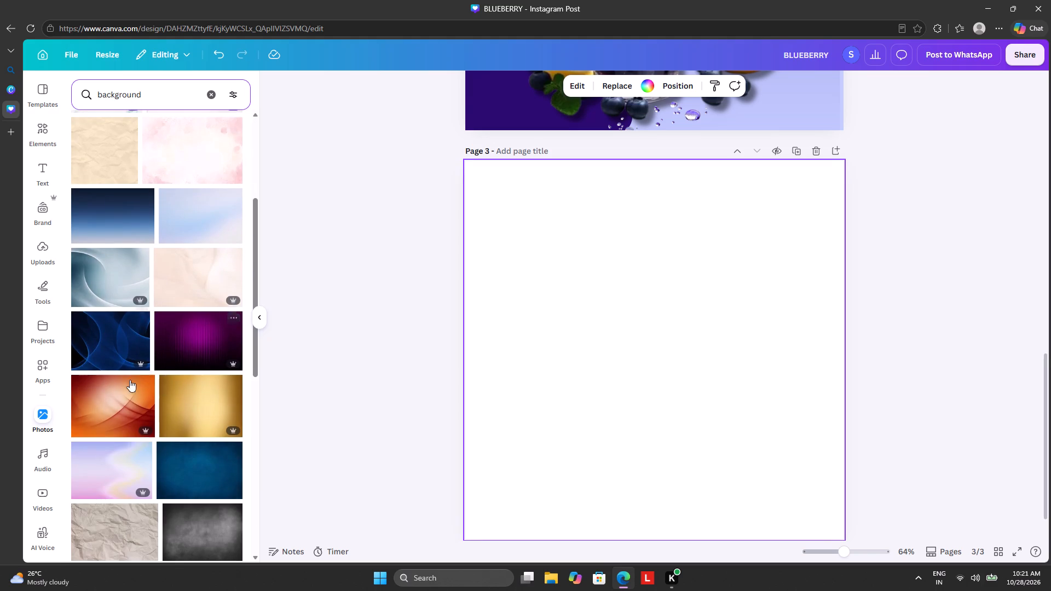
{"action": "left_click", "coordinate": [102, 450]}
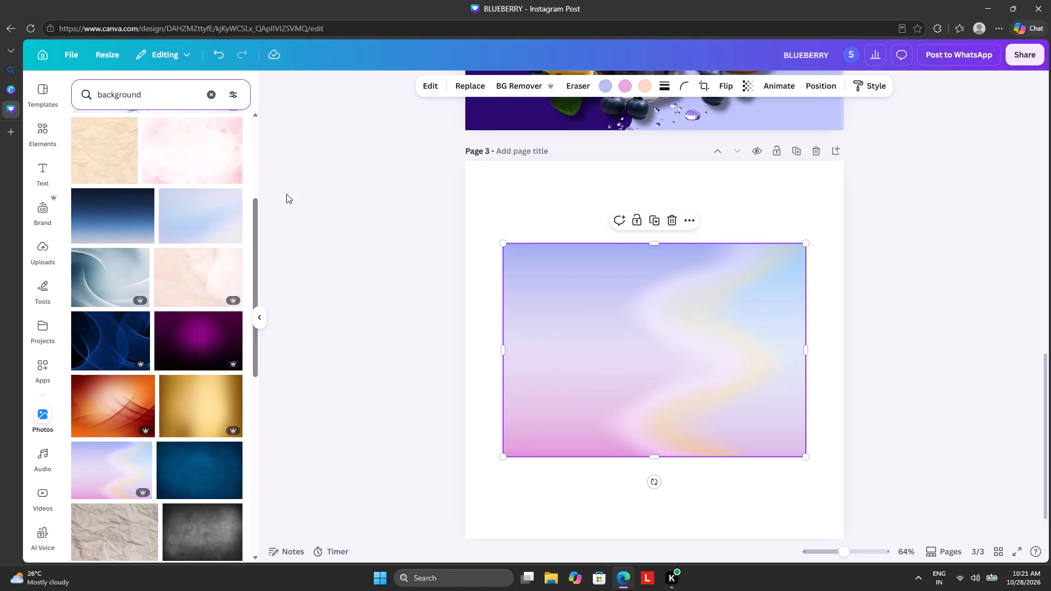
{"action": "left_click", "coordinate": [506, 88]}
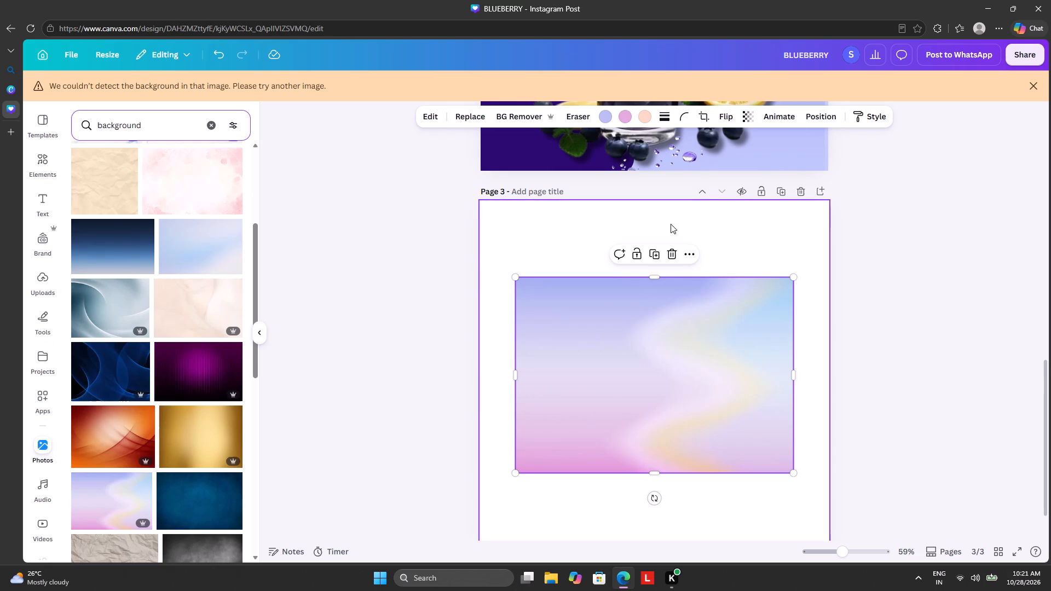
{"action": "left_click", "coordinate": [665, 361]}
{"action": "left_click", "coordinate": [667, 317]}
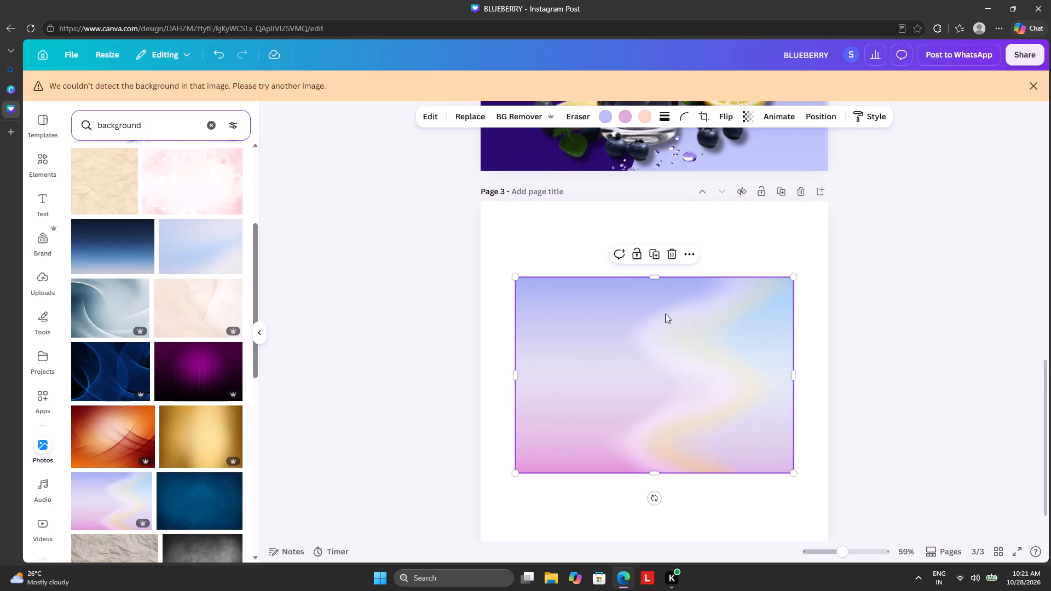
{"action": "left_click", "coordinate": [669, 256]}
Find the light blue cloudy background photo among the results and add it to page 3.
{"action": "scroll", "coordinate": [220, 294], "scroll_direction": "down", "scroll_amount": 6}
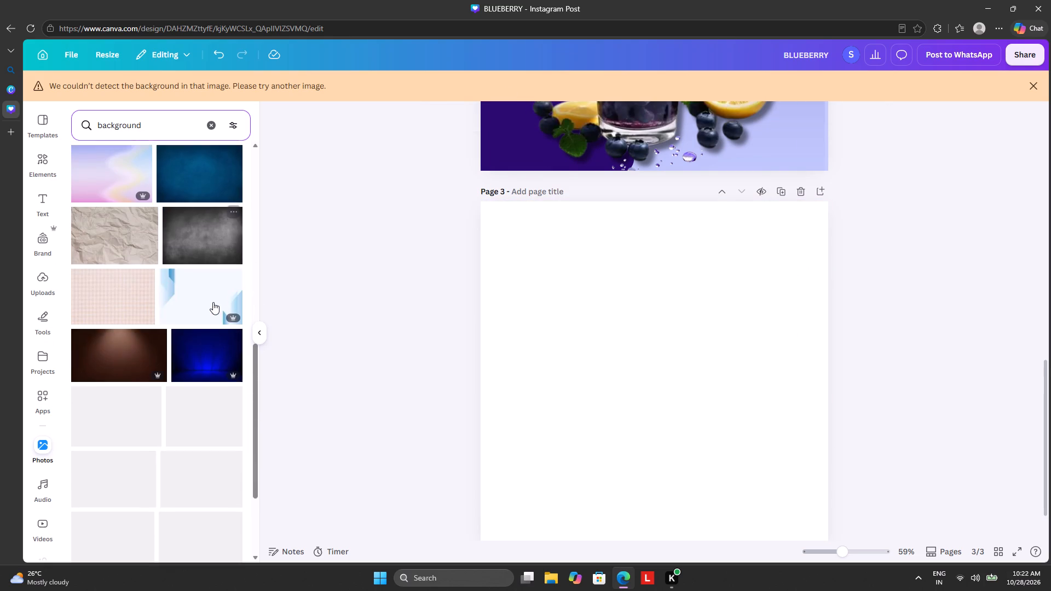
{"action": "scroll", "coordinate": [213, 302], "scroll_direction": "down", "scroll_amount": 8}
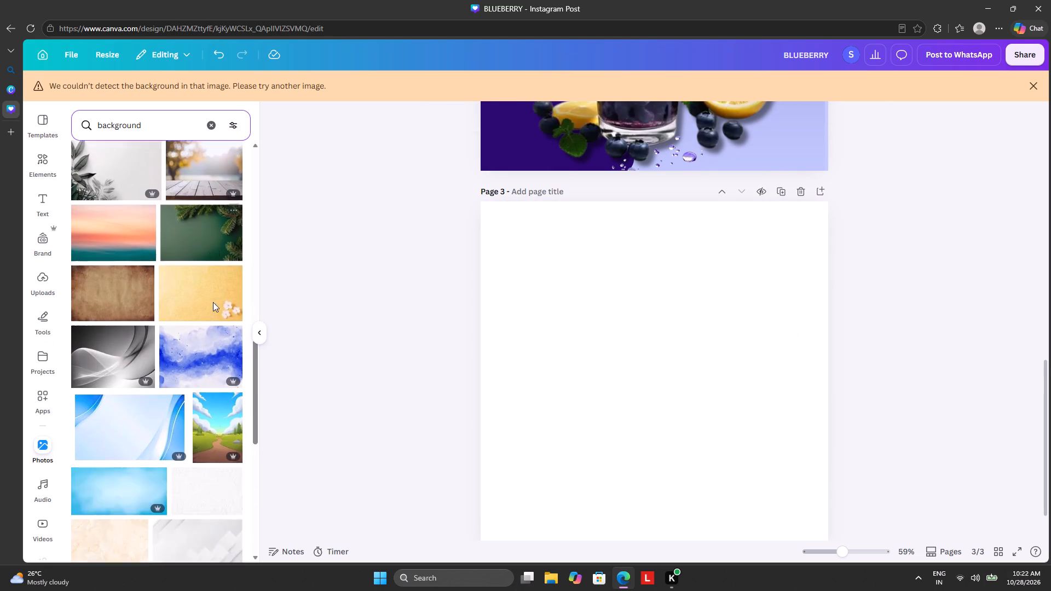
{"action": "scroll", "coordinate": [213, 302], "scroll_direction": "down", "scroll_amount": 5}
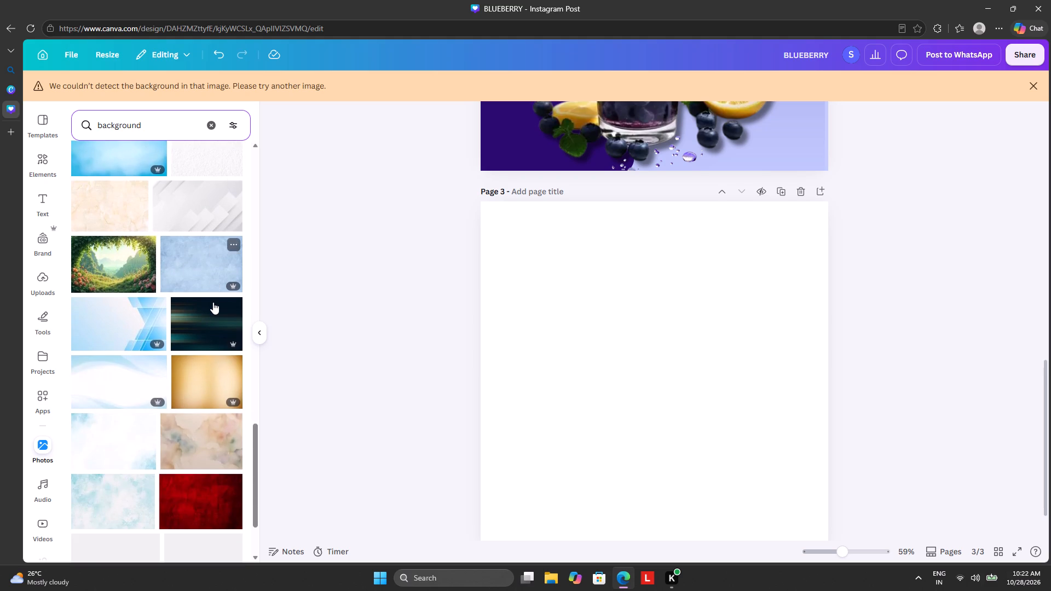
{"action": "scroll", "coordinate": [213, 302], "scroll_direction": "up", "scroll_amount": 2}
{"action": "left_click", "coordinate": [110, 274]}
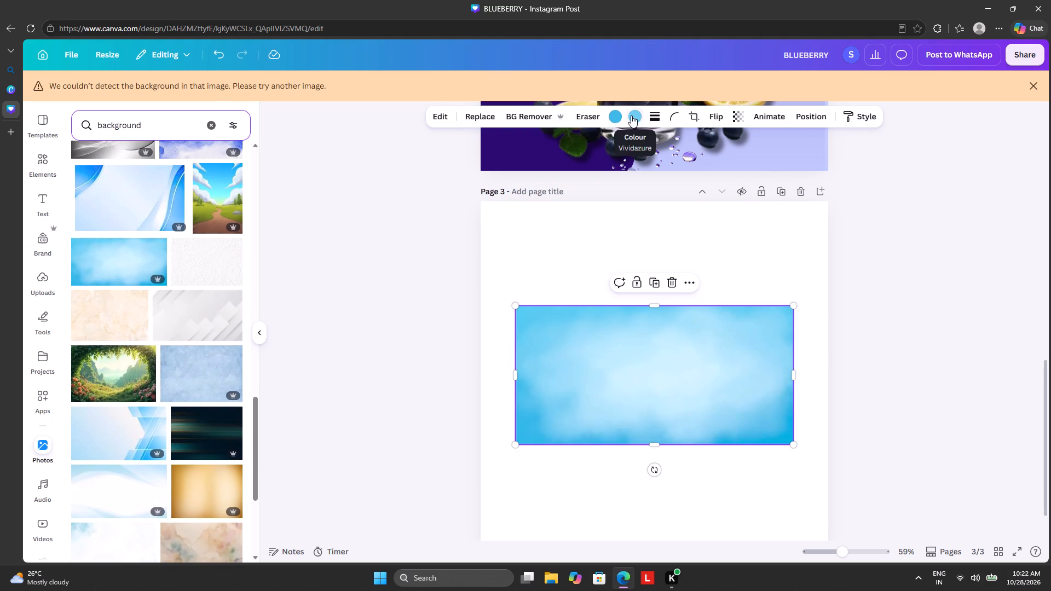
Recolour the cloudy photo's Vividazure tone to the dusty pink from the design's photo colours.
{"action": "left_click", "coordinate": [631, 115]}
{"action": "left_click", "coordinate": [165, 363]}
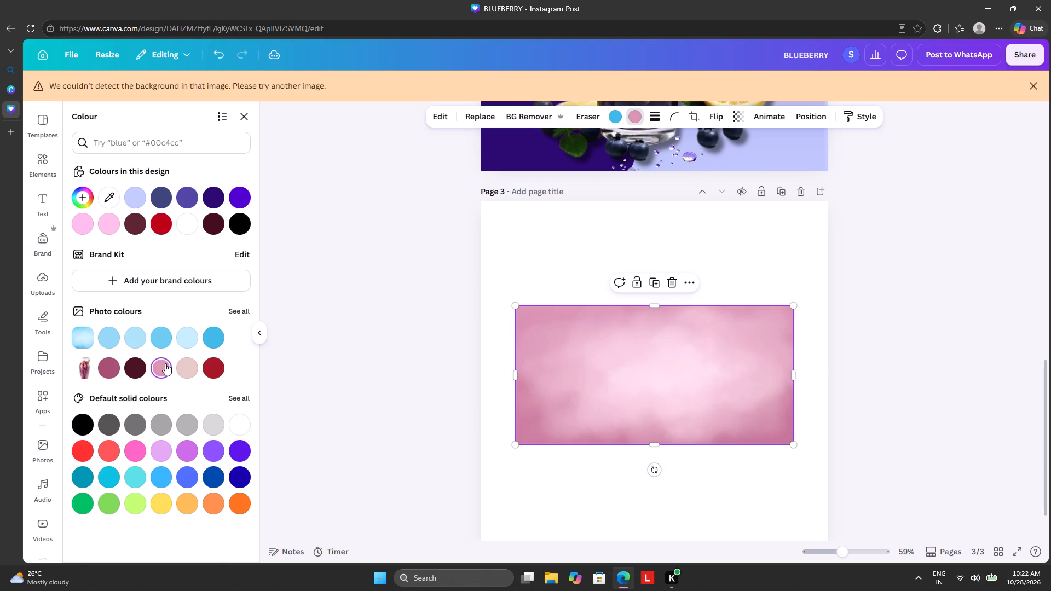
{"action": "left_click", "coordinate": [544, 107]}
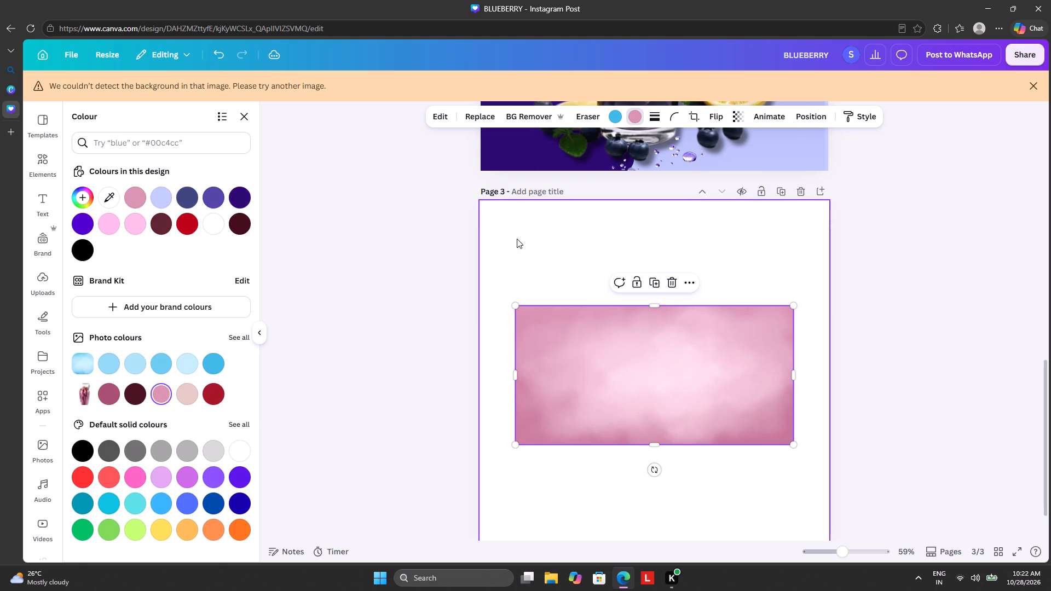
Enlarge the pink cloudy photo to about 1,320 by 1,080 and position it over the whole of page 3.
{"action": "left_click_drag", "start_coordinate": [633, 383], "coordinate": [594, 298]}
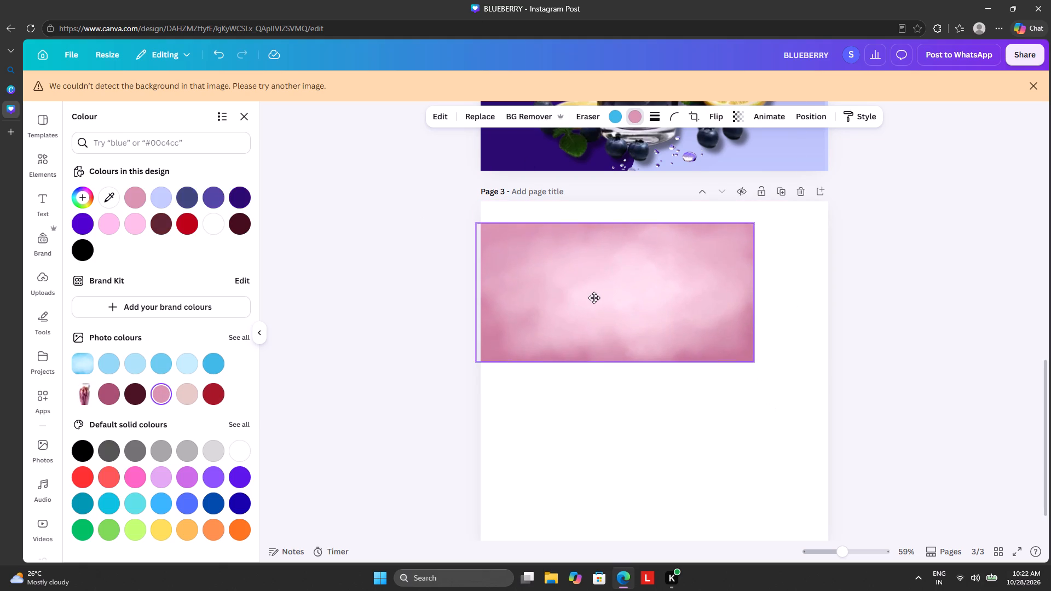
{"action": "left_click_drag", "start_coordinate": [594, 298], "coordinate": [600, 277]}
{"action": "left_click_drag", "start_coordinate": [621, 343], "coordinate": [614, 513]}
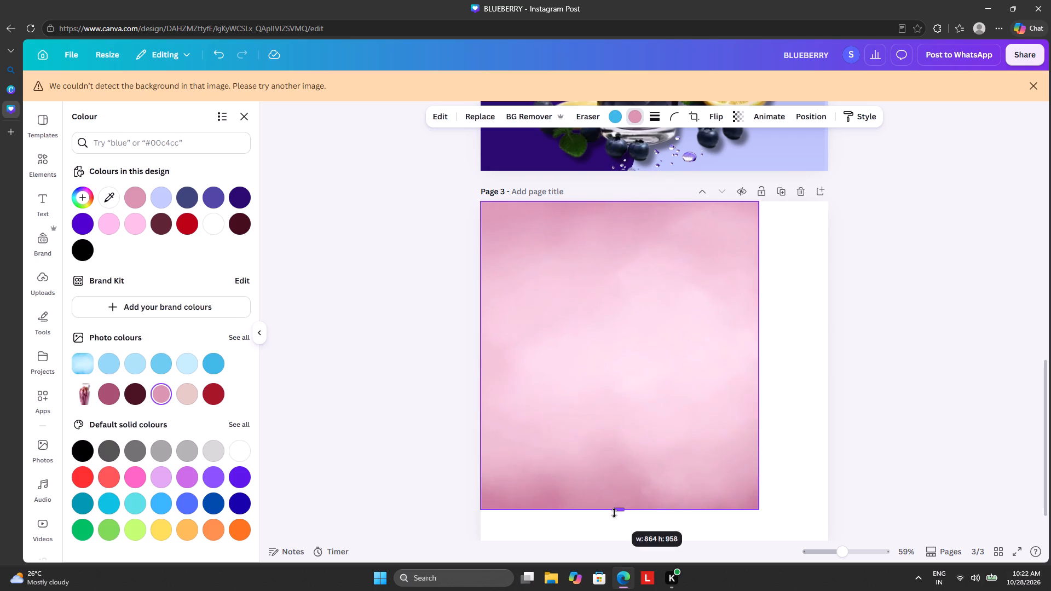
{"action": "left_click_drag", "start_coordinate": [614, 513], "coordinate": [614, 516]}
{"action": "left_click_drag", "start_coordinate": [624, 460], "coordinate": [701, 458]}
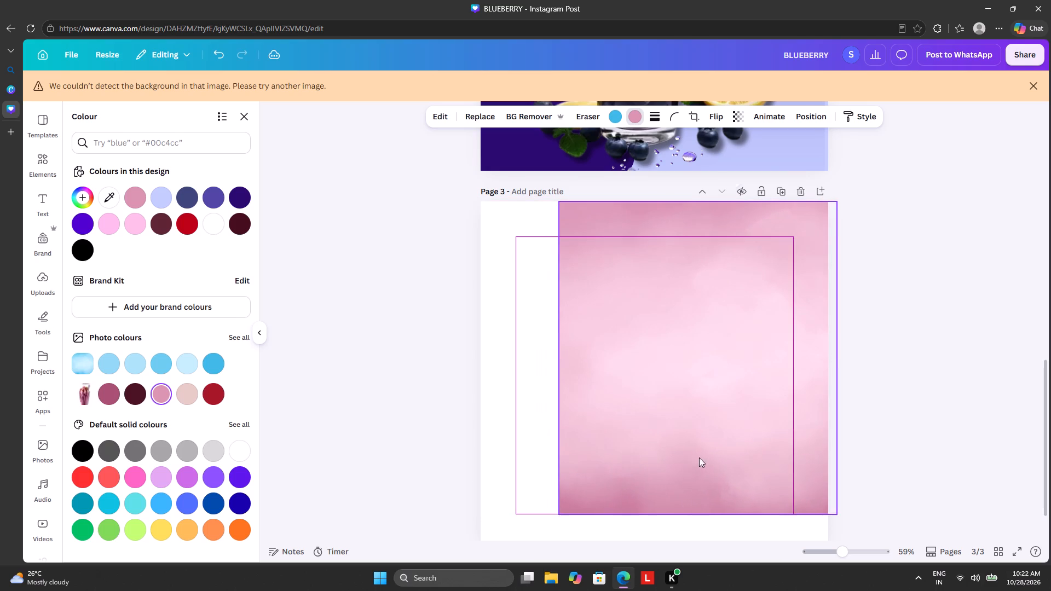
{"action": "left_click_drag", "start_coordinate": [559, 355], "coordinate": [428, 347]}
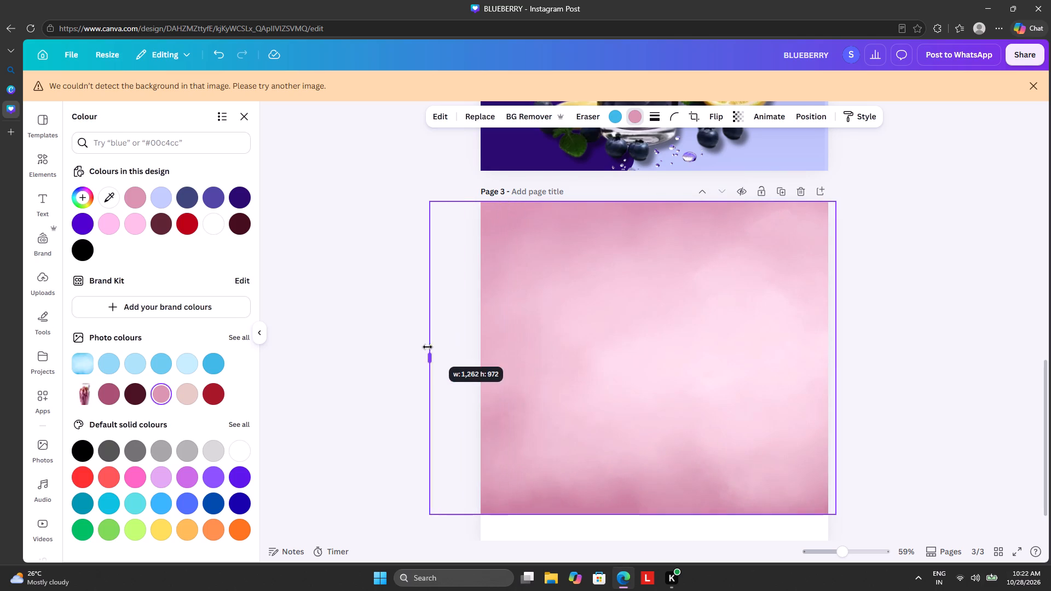
{"action": "left_click_drag", "start_coordinate": [428, 347], "coordinate": [413, 362]}
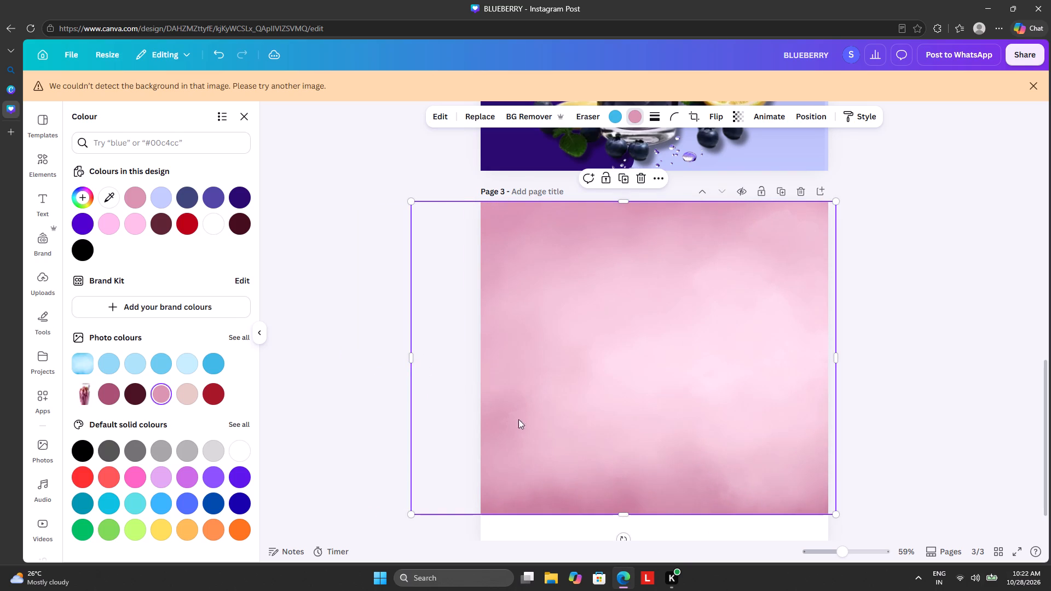
{"action": "left_click_drag", "start_coordinate": [625, 517], "coordinate": [630, 550]}
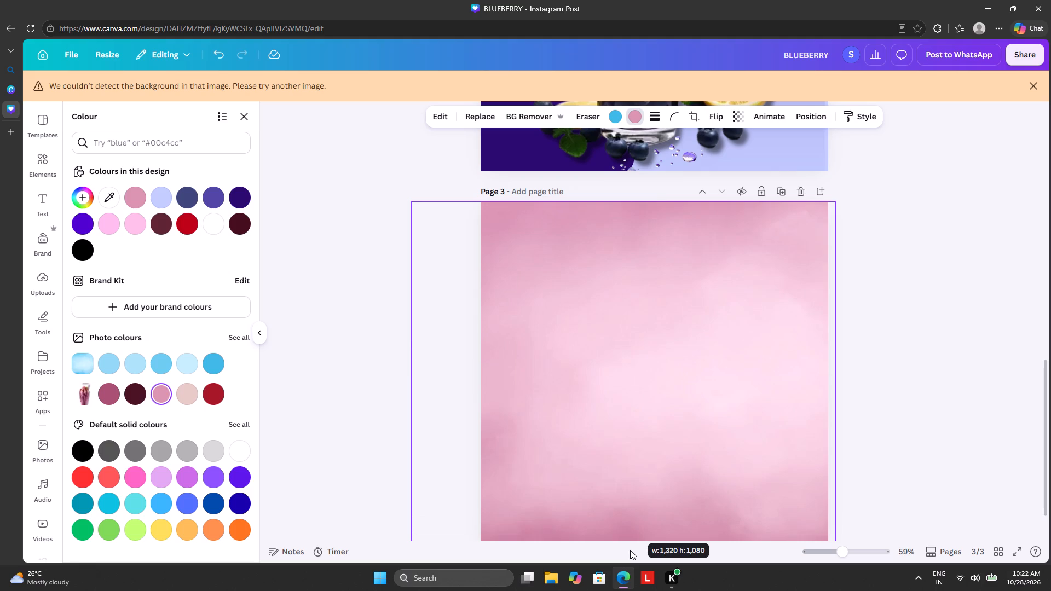
{"action": "left_click_drag", "start_coordinate": [630, 550], "coordinate": [630, 551]}
{"action": "left_click_drag", "start_coordinate": [649, 492], "coordinate": [669, 491]}
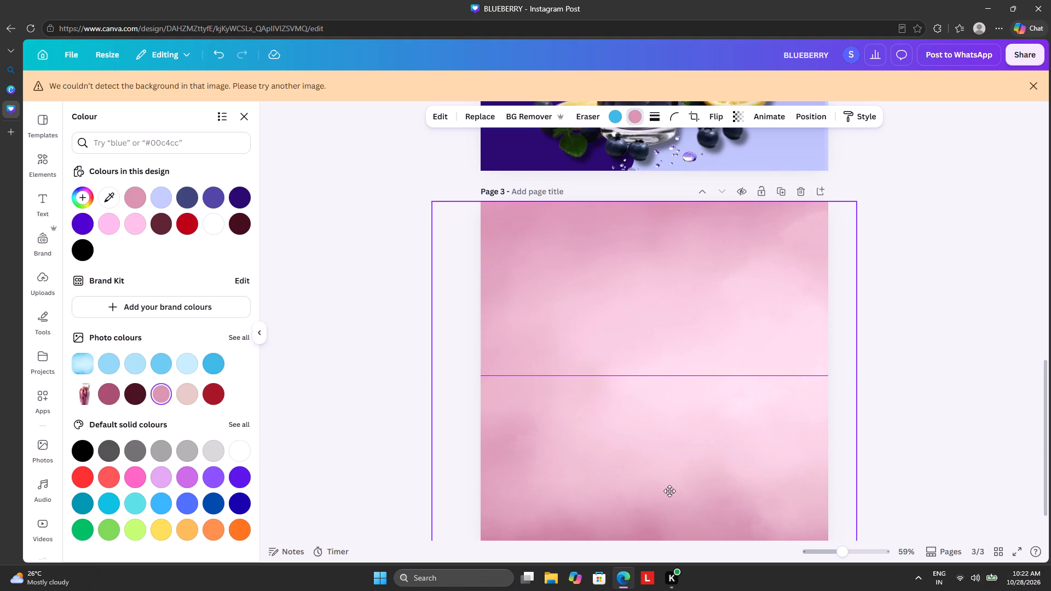
{"action": "left_click_drag", "start_coordinate": [669, 491], "coordinate": [668, 491]}
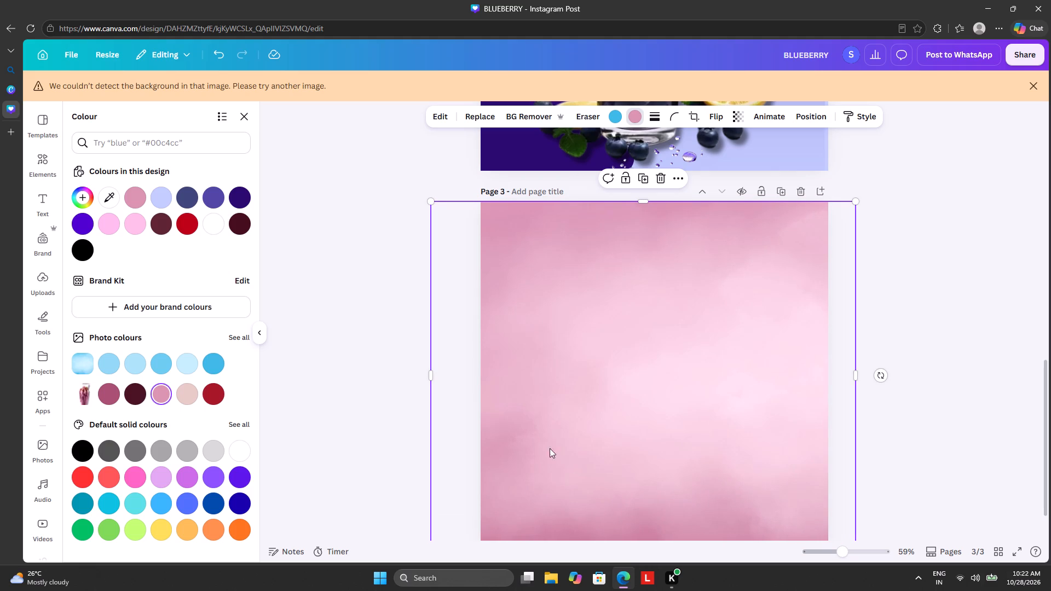
{"action": "left_click", "coordinate": [382, 403]}
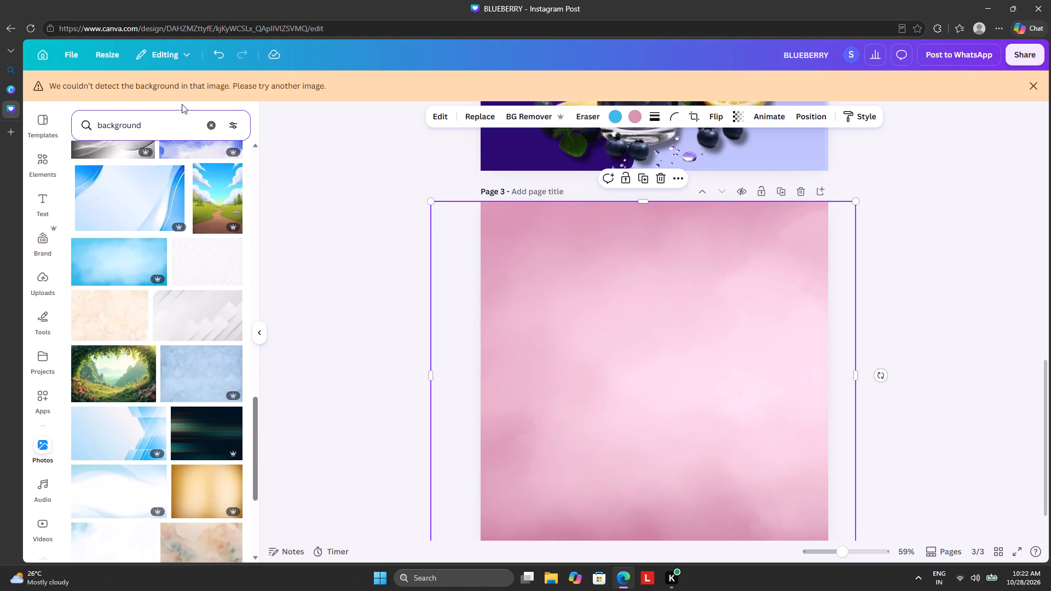
Clear the photo search, search the elements library for "SHAPE" and show all matching shapes.
{"action": "left_click", "coordinate": [215, 123]}
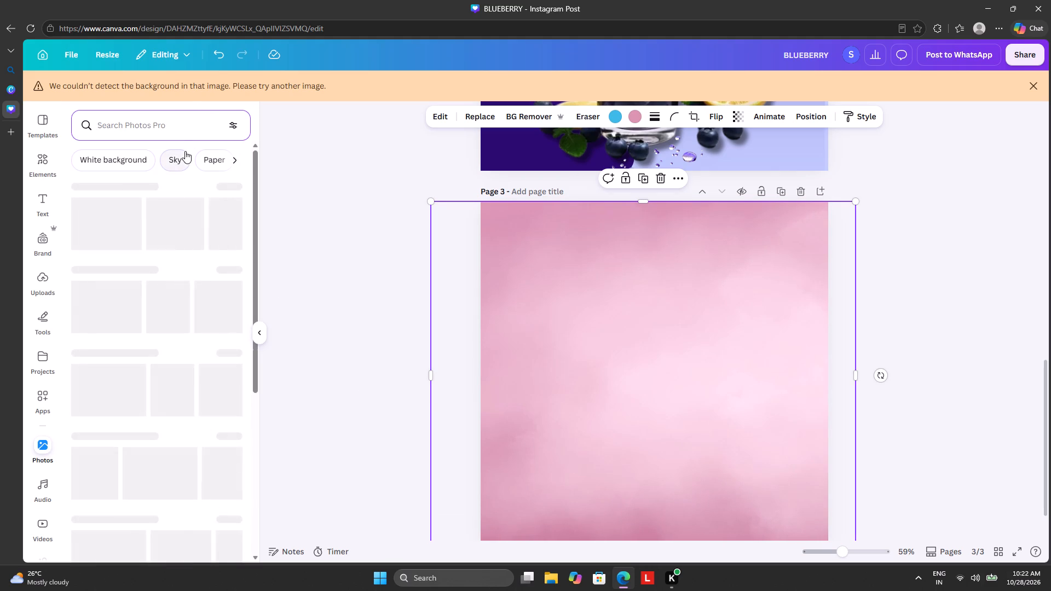
{"action": "left_click", "coordinate": [181, 134]}
{"action": "left_click", "coordinate": [115, 123]}
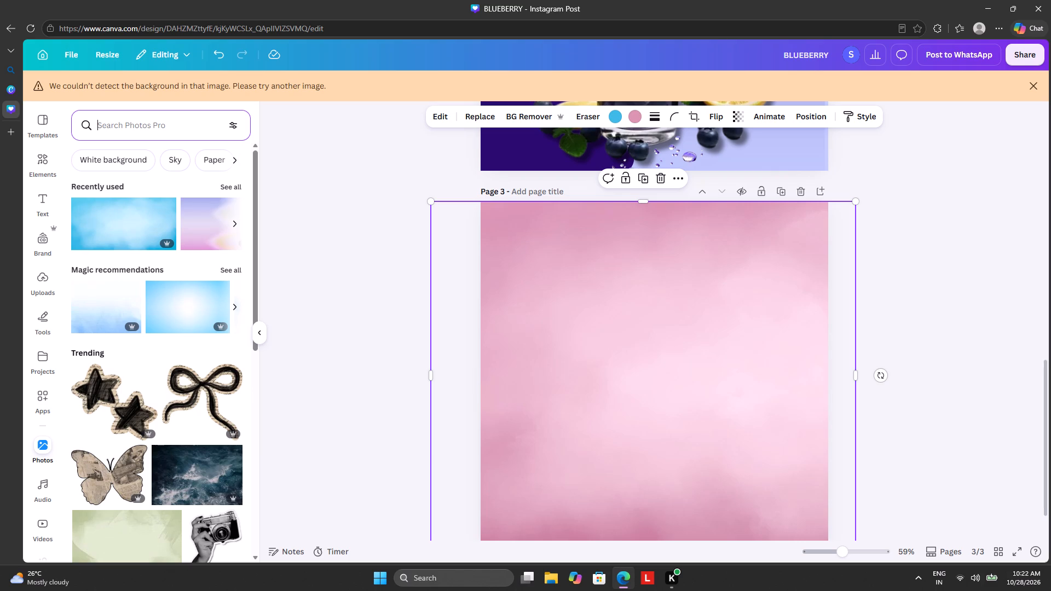
{"action": "left_click", "coordinate": [43, 130]}
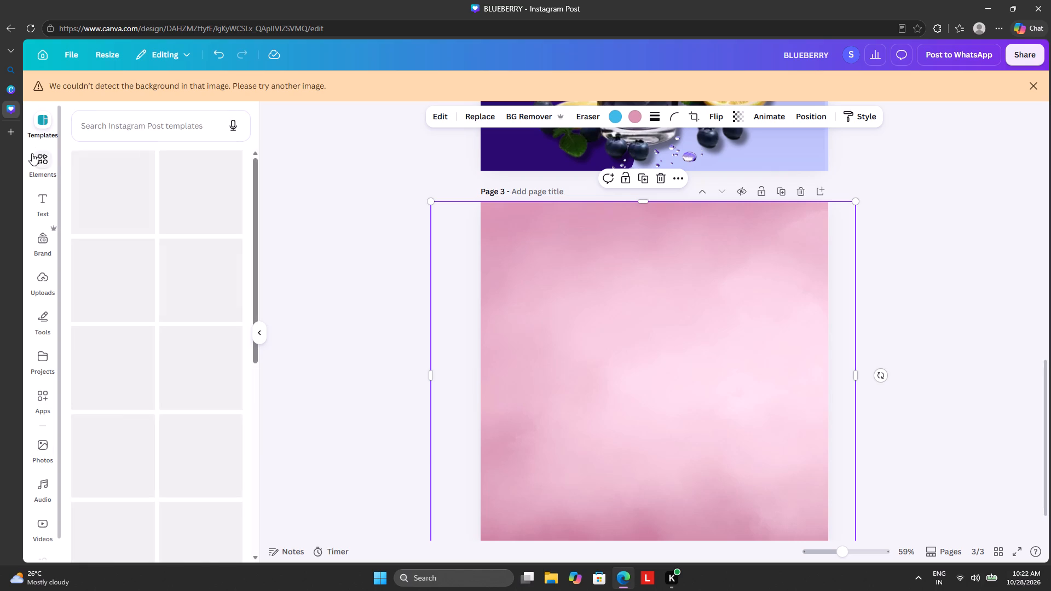
{"action": "left_click", "coordinate": [36, 160]}
{"action": "left_click", "coordinate": [101, 120]}
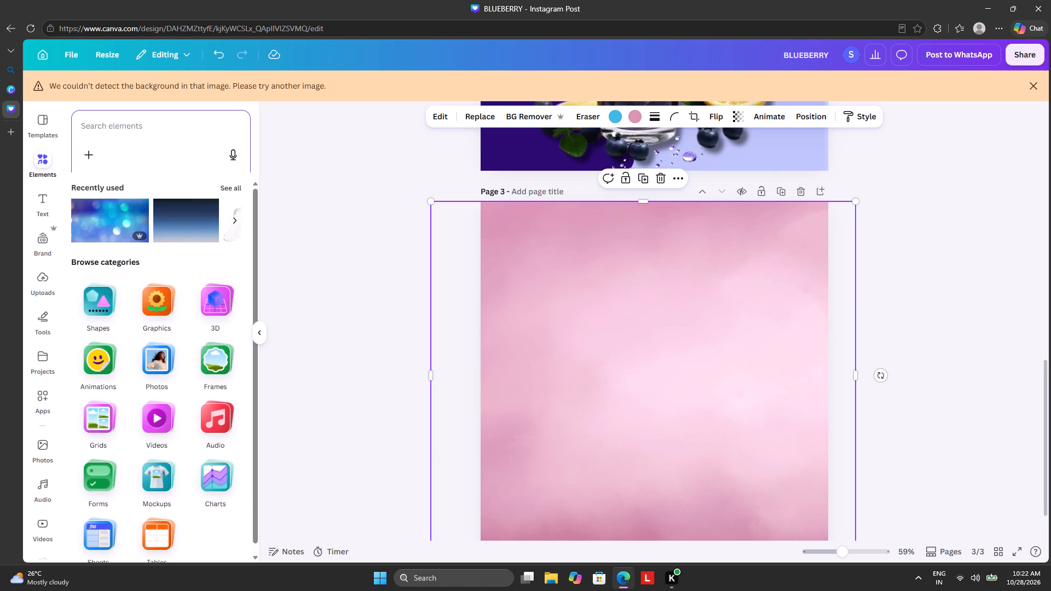
{"action": "left_click", "coordinate": [125, 223]}
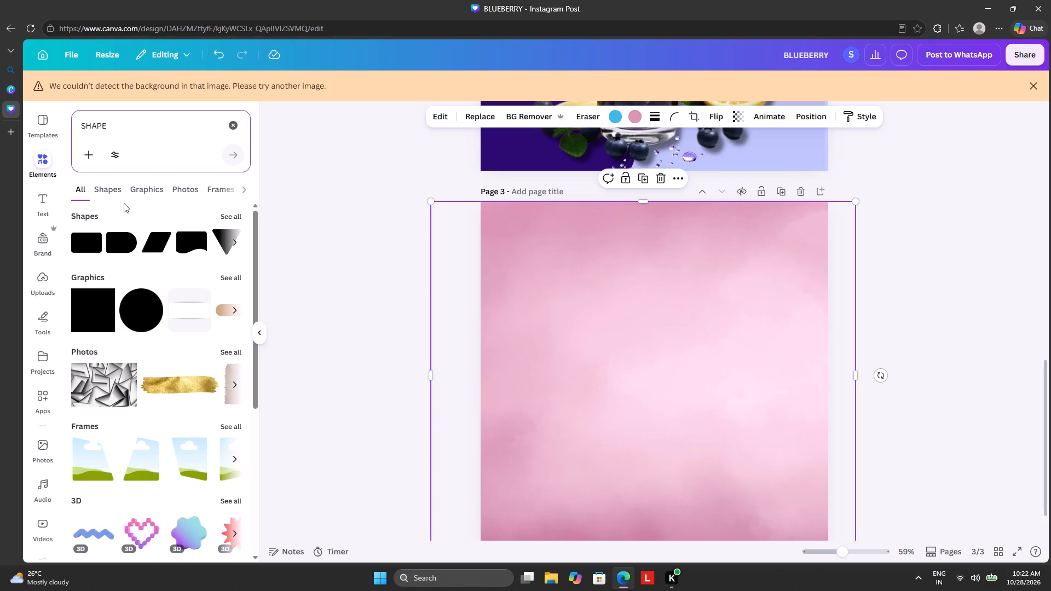
{"action": "left_click", "coordinate": [236, 219]}
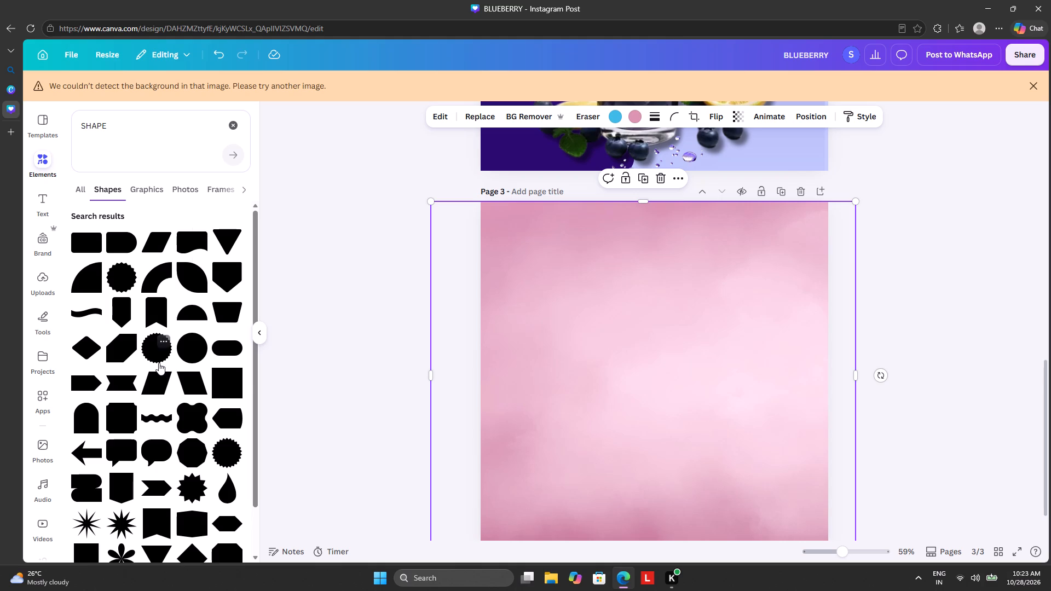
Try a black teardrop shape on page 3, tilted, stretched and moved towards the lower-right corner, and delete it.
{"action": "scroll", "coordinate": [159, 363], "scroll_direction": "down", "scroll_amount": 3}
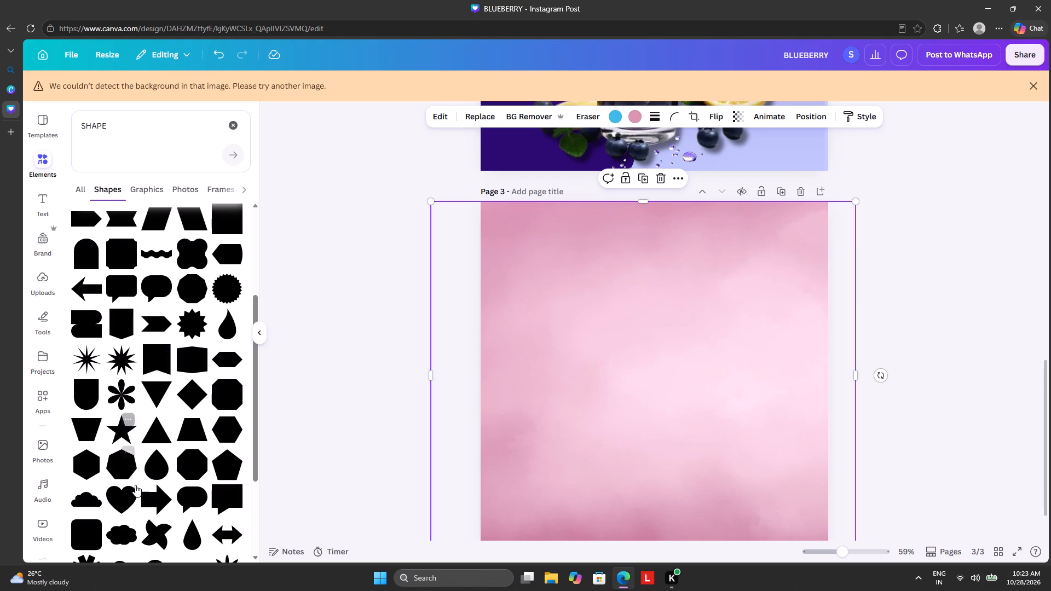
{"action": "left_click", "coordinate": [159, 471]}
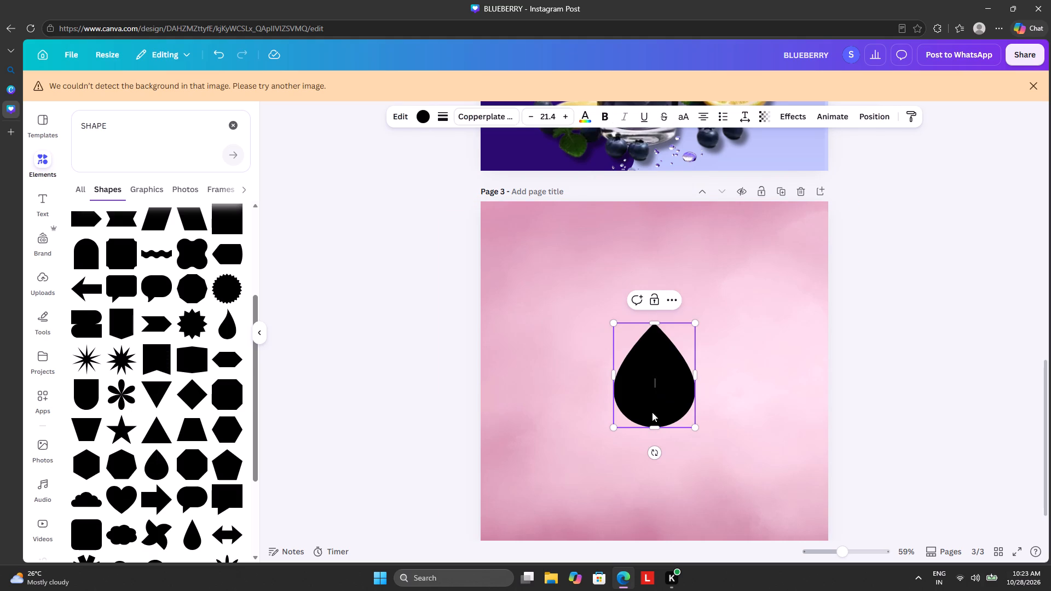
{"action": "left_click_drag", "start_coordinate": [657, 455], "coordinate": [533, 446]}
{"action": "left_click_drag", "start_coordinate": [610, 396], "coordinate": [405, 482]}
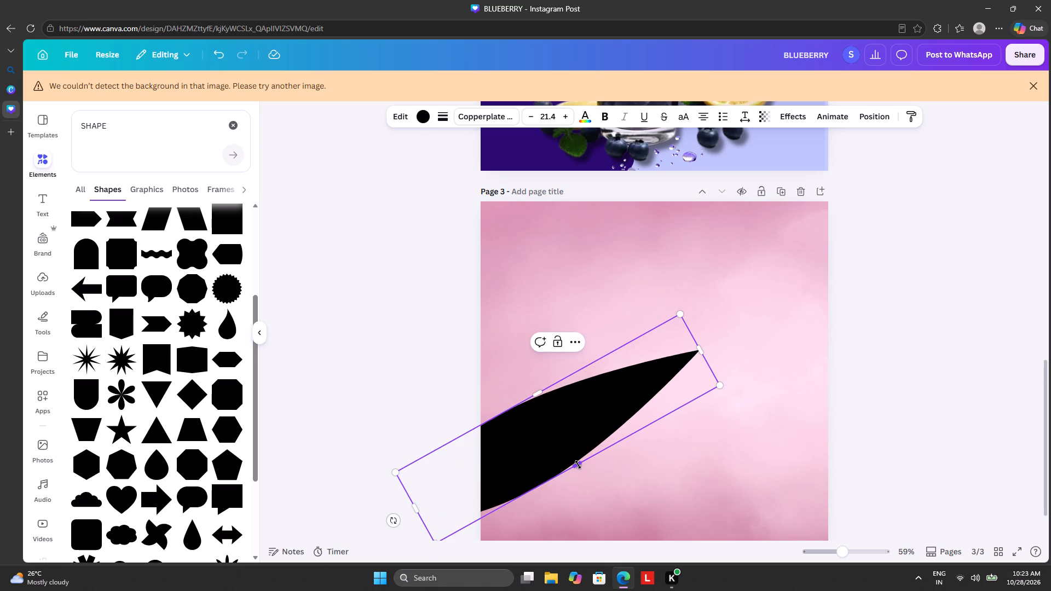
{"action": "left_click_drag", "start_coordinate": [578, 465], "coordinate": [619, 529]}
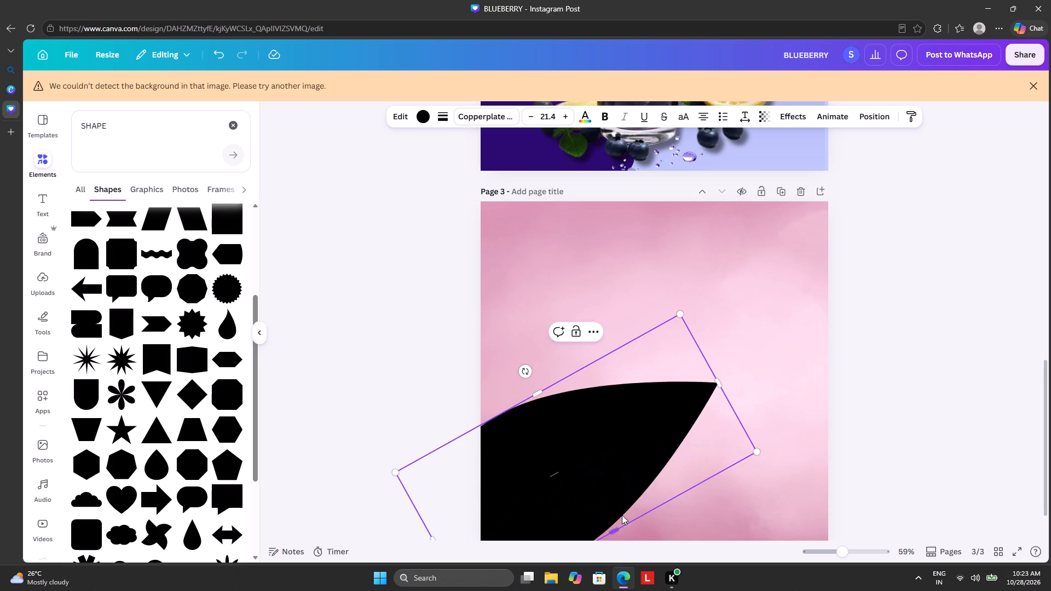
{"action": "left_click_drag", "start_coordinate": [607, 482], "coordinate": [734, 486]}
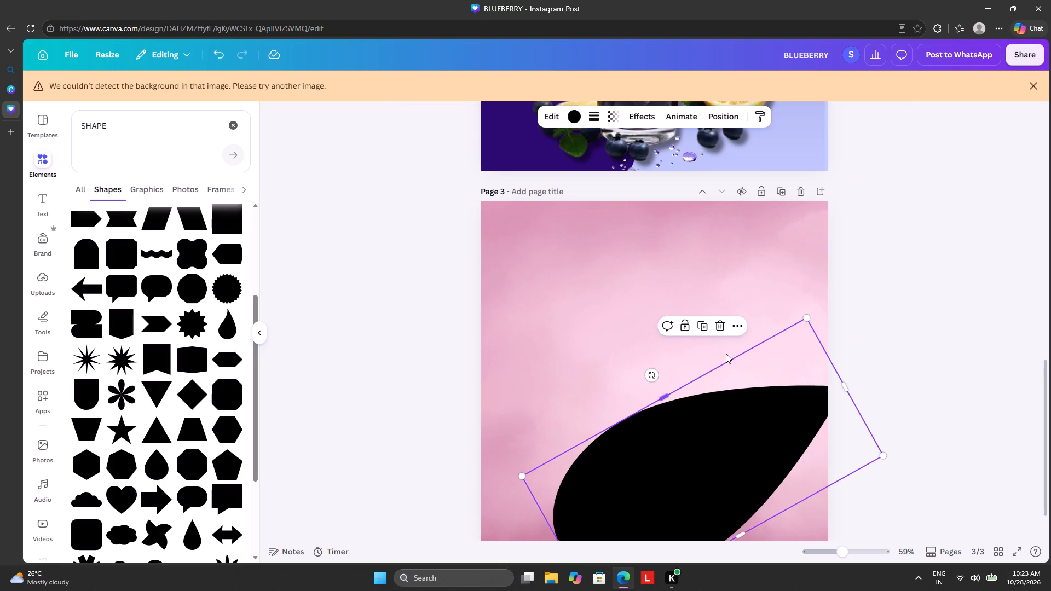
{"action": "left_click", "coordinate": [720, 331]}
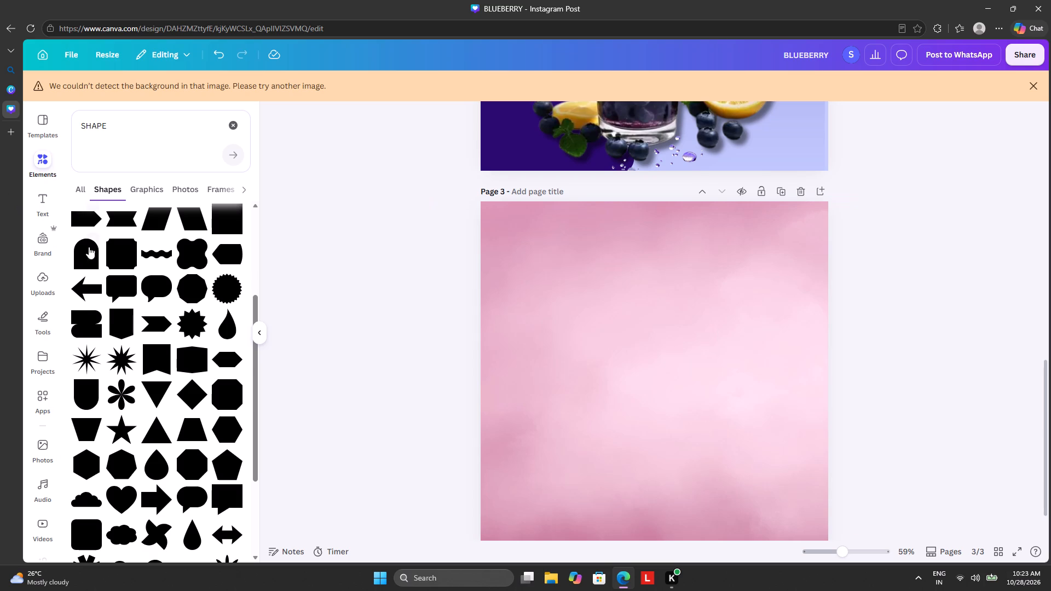
Look through the shape results and add the leaf shape with two opposite pointed corners to page 3.
{"action": "scroll", "coordinate": [130, 337], "scroll_direction": "down", "scroll_amount": 2}
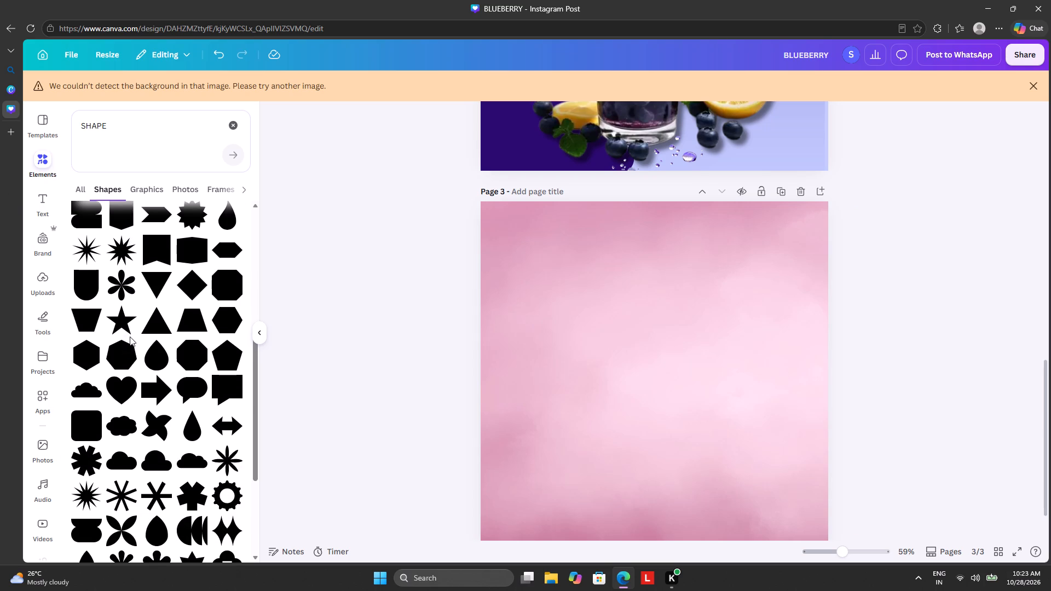
{"action": "scroll", "coordinate": [130, 337], "scroll_direction": "down", "scroll_amount": 2}
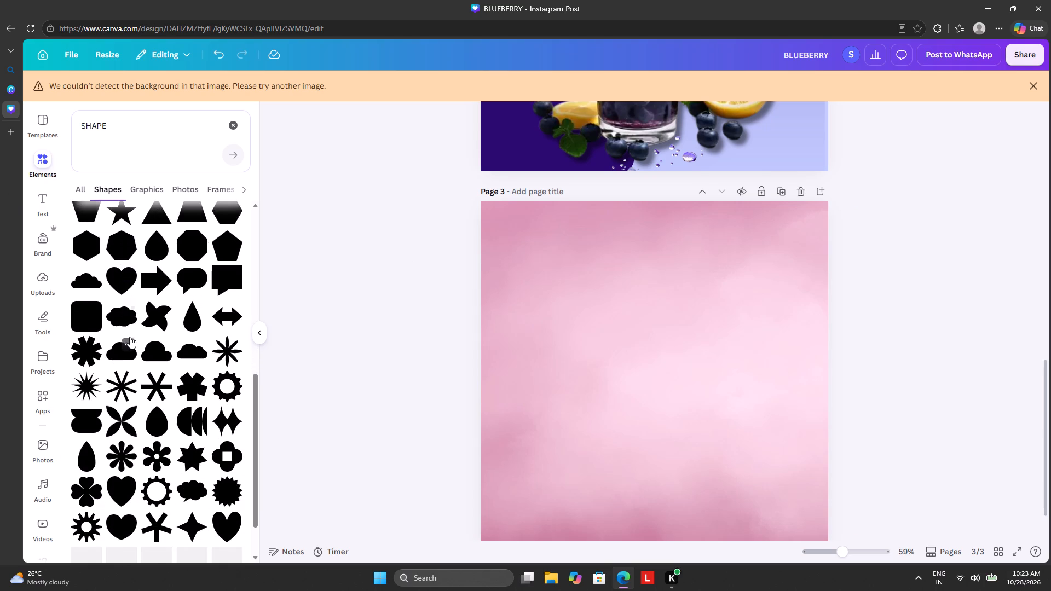
{"action": "scroll", "coordinate": [130, 337], "scroll_direction": "down", "scroll_amount": 1}
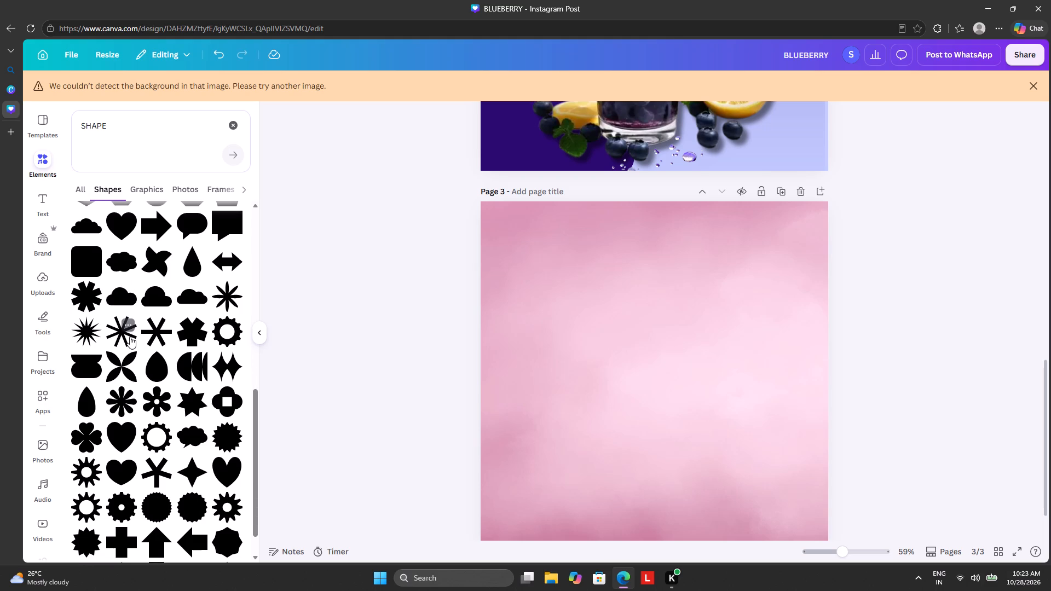
{"action": "scroll", "coordinate": [130, 337], "scroll_direction": "down", "scroll_amount": 3}
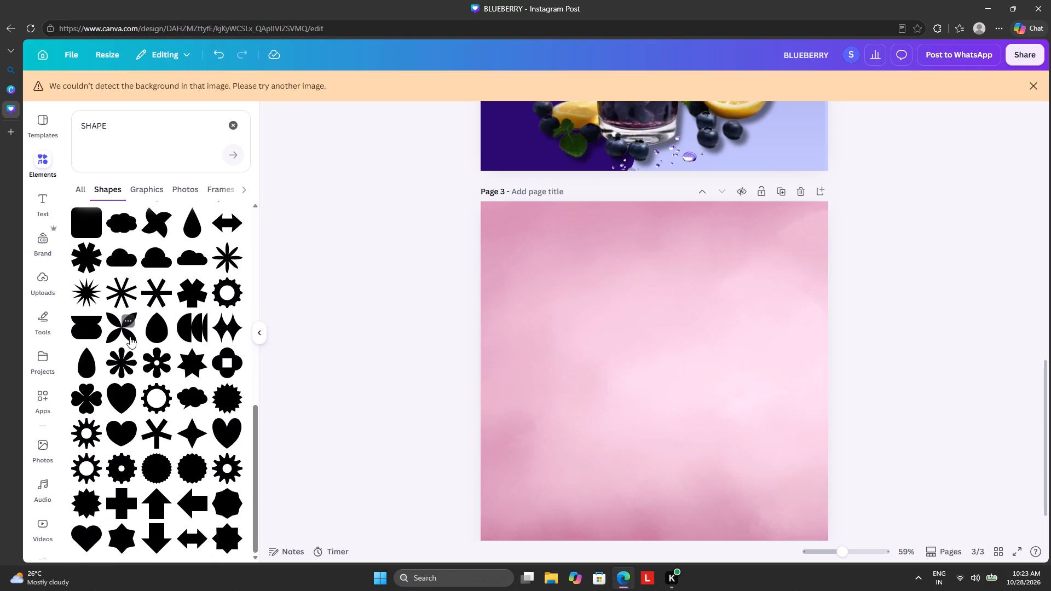
{"action": "scroll", "coordinate": [130, 337], "scroll_direction": "up", "scroll_amount": 5}
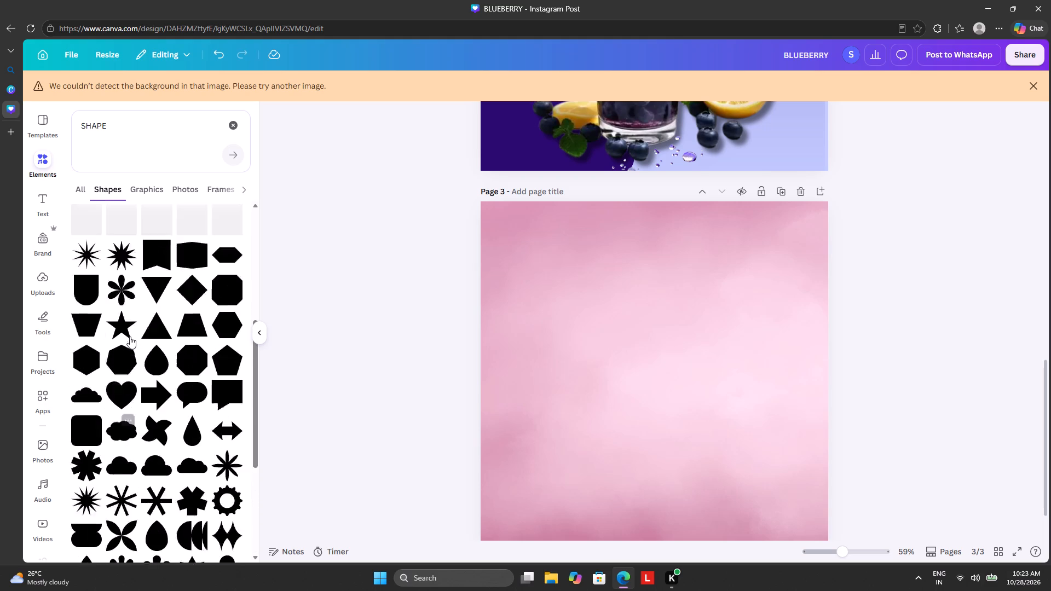
{"action": "scroll", "coordinate": [130, 337], "scroll_direction": "up", "scroll_amount": 3}
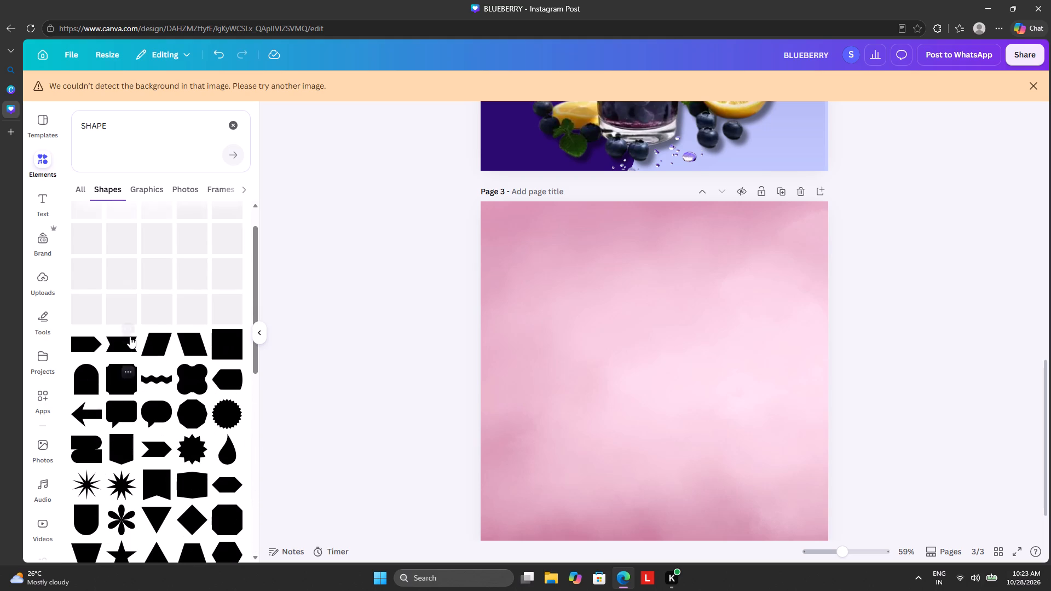
{"action": "scroll", "coordinate": [130, 337], "scroll_direction": "up", "scroll_amount": 2}
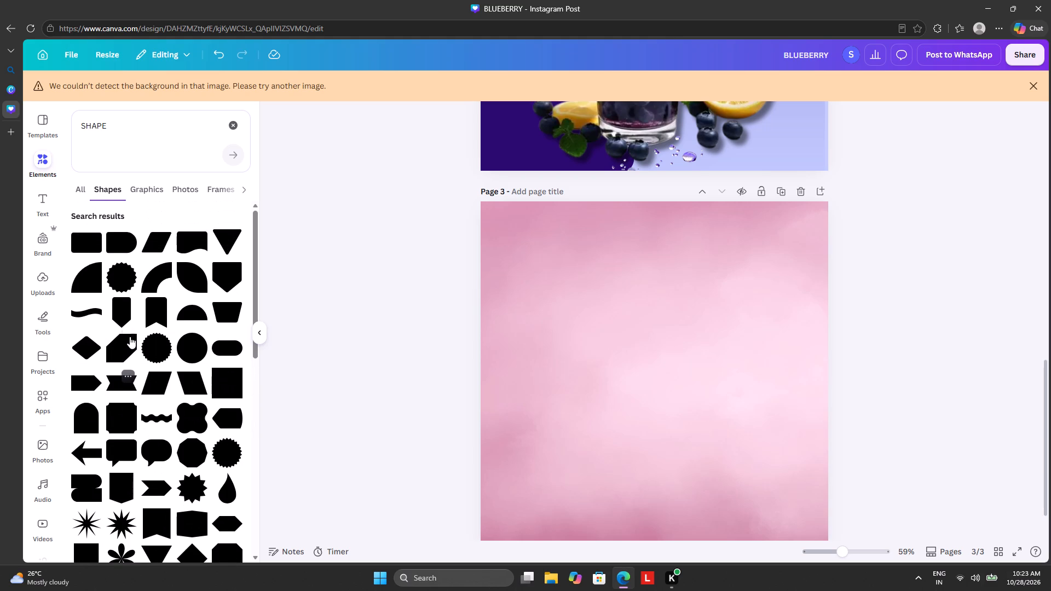
{"action": "scroll", "coordinate": [130, 337], "scroll_direction": "up", "scroll_amount": 1}
{"action": "left_click", "coordinate": [198, 291]}
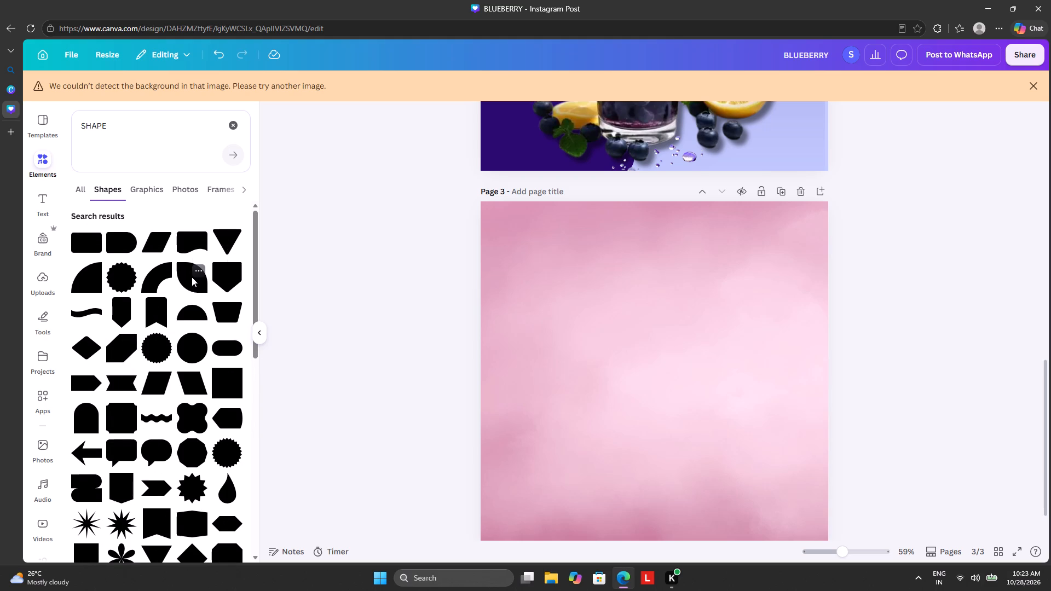
{"action": "left_click", "coordinate": [192, 277]}
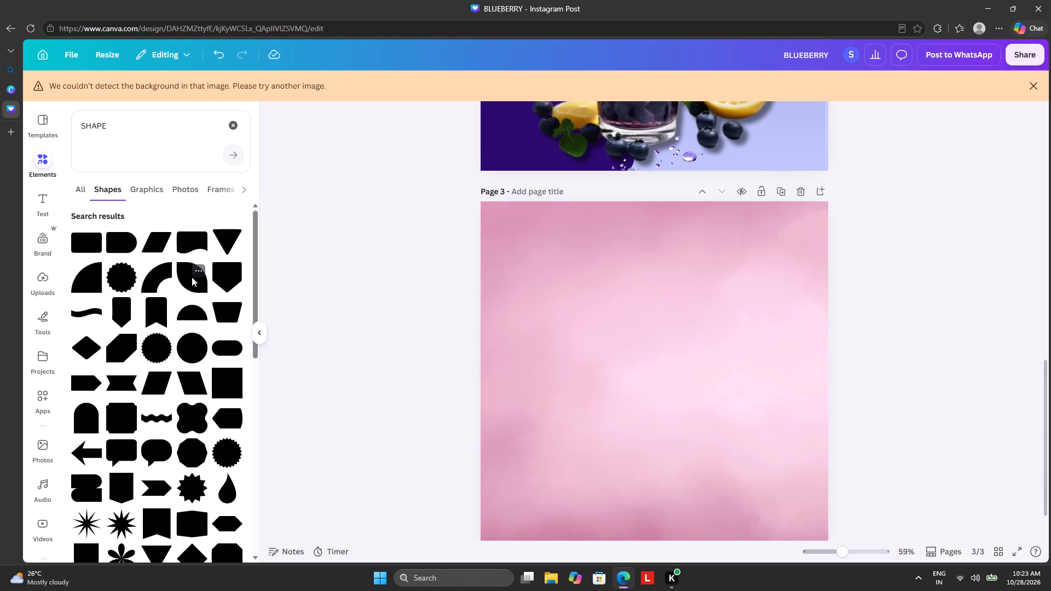
{"action": "left_click", "coordinate": [187, 278]}
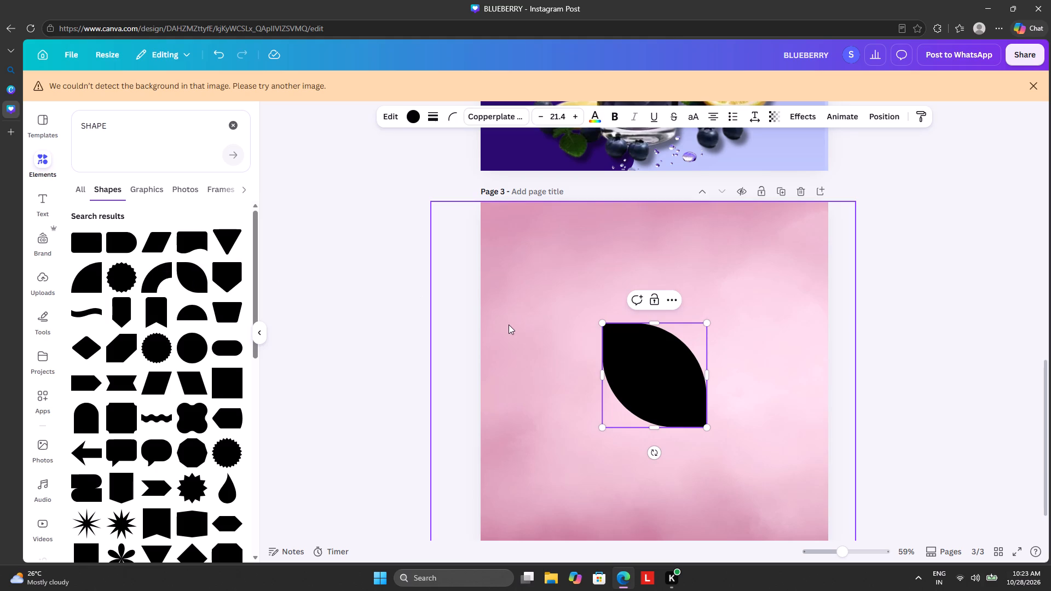
Rotate the black leaf shape so its points face the page's lower-left and upper-right corners.
{"action": "left_click_drag", "start_coordinate": [654, 369], "coordinate": [698, 347]}
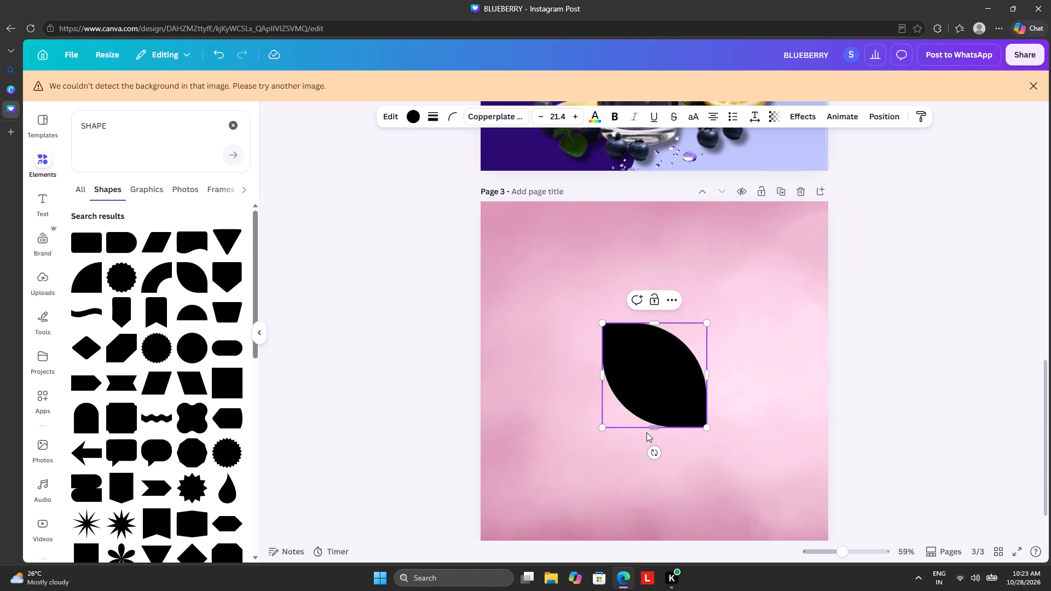
{"action": "left_click_drag", "start_coordinate": [655, 454], "coordinate": [718, 407]}
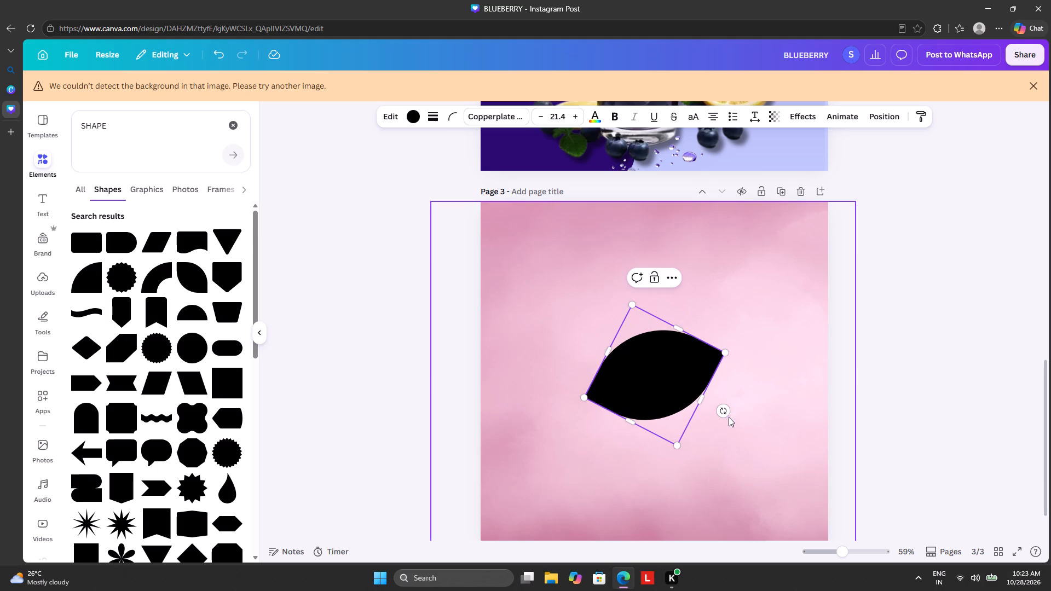
{"action": "left_click_drag", "start_coordinate": [725, 413], "coordinate": [742, 384]}
Enlarge the leaf shape to roughly two-thirds of the page width and place it near the middle of page 3.
{"action": "left_click_drag", "start_coordinate": [598, 424], "coordinate": [440, 512]}
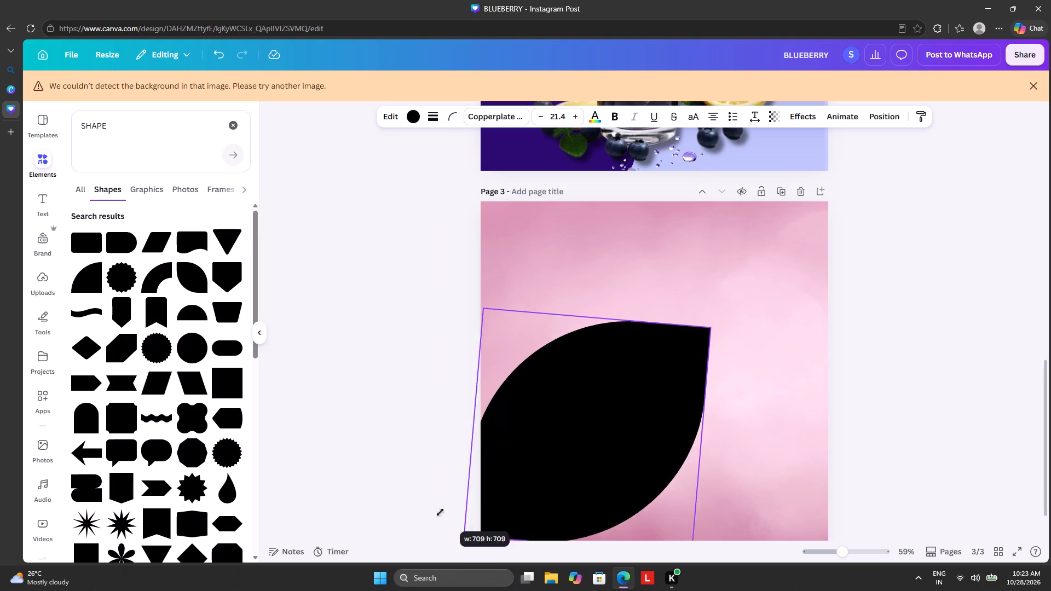
{"action": "left_click_drag", "start_coordinate": [440, 512], "coordinate": [373, 518]}
{"action": "left_click_drag", "start_coordinate": [592, 431], "coordinate": [720, 425]}
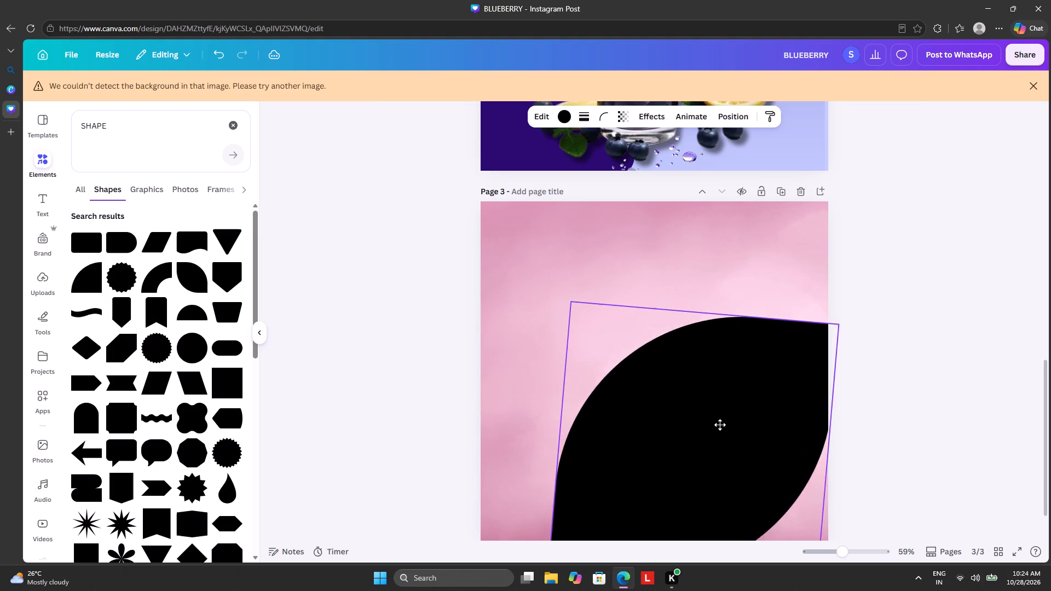
{"action": "left_click_drag", "start_coordinate": [720, 425], "coordinate": [713, 386]}
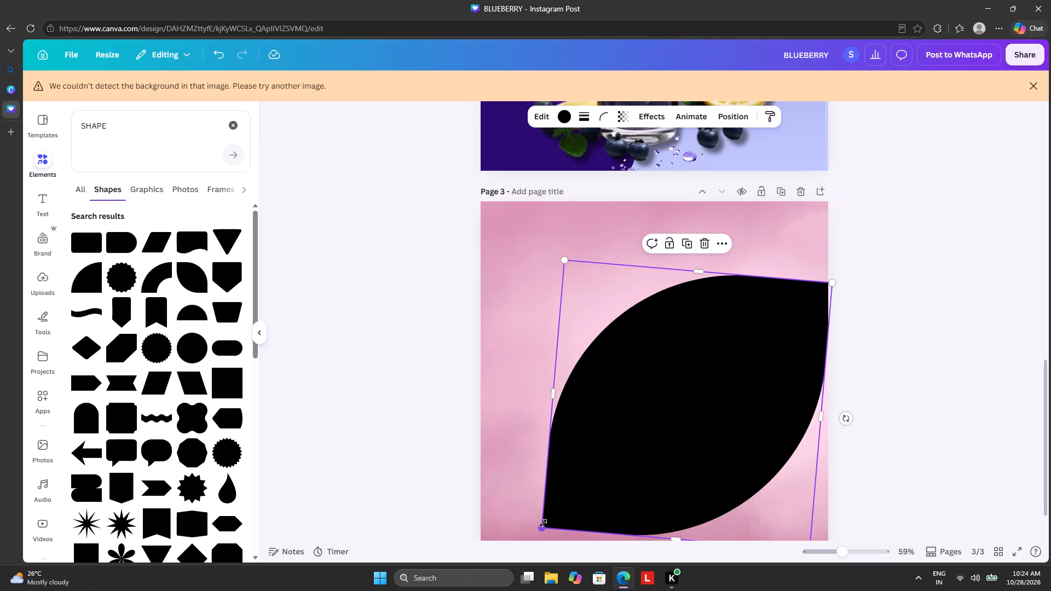
{"action": "left_click_drag", "start_coordinate": [543, 523], "coordinate": [413, 528]}
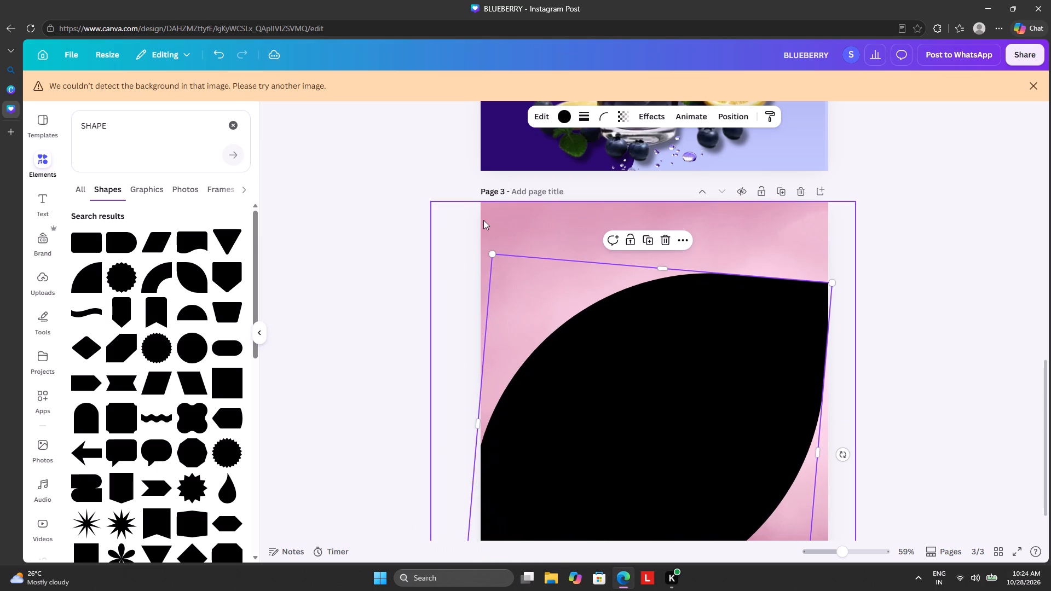
{"action": "left_click_drag", "start_coordinate": [491, 251], "coordinate": [578, 395]}
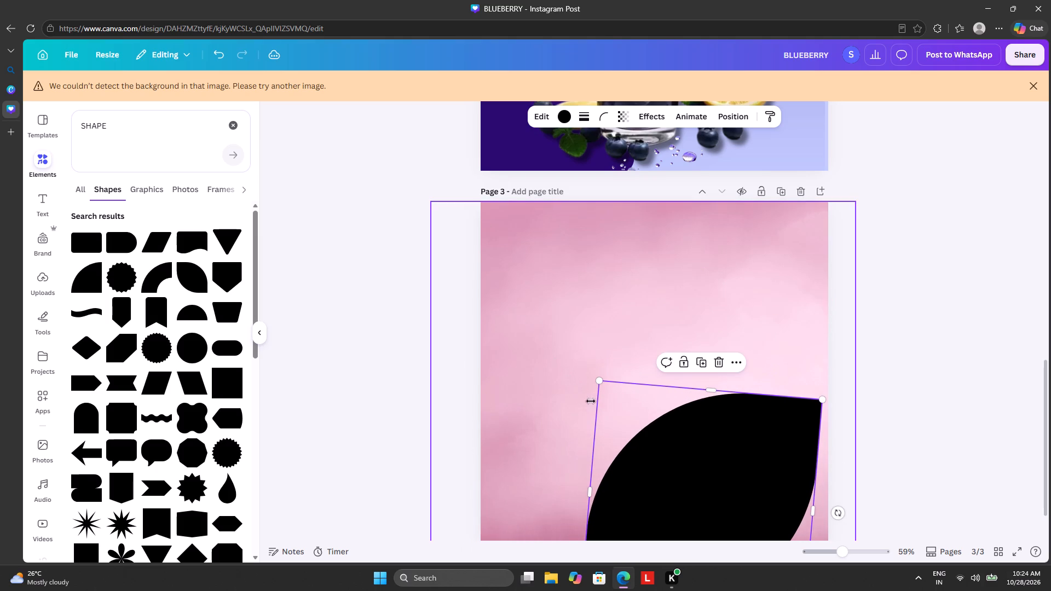
{"action": "left_click_drag", "start_coordinate": [643, 434], "coordinate": [622, 421]}
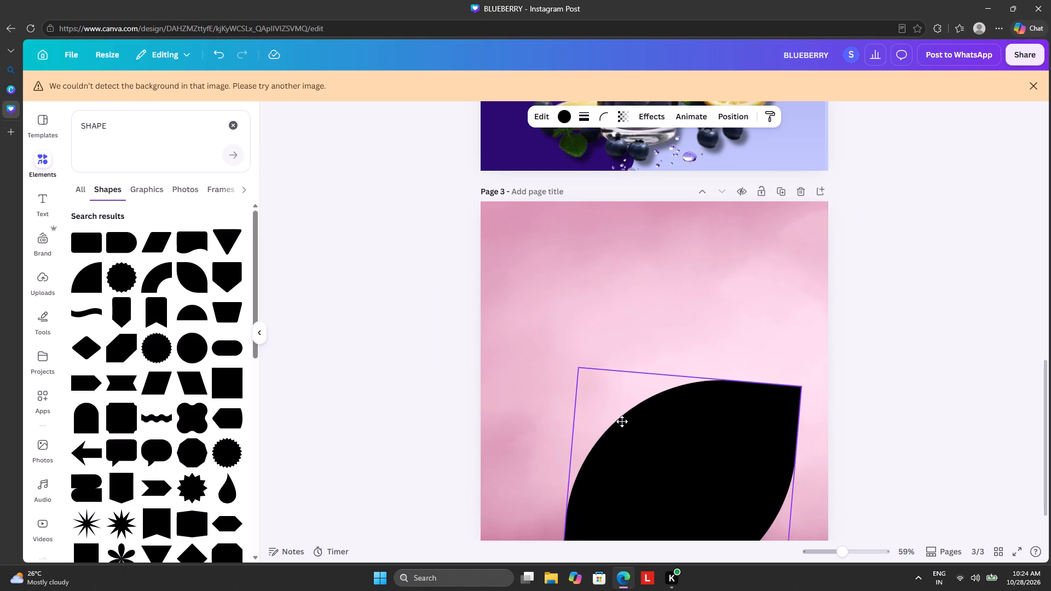
{"action": "left_click_drag", "start_coordinate": [622, 421], "coordinate": [623, 297]}
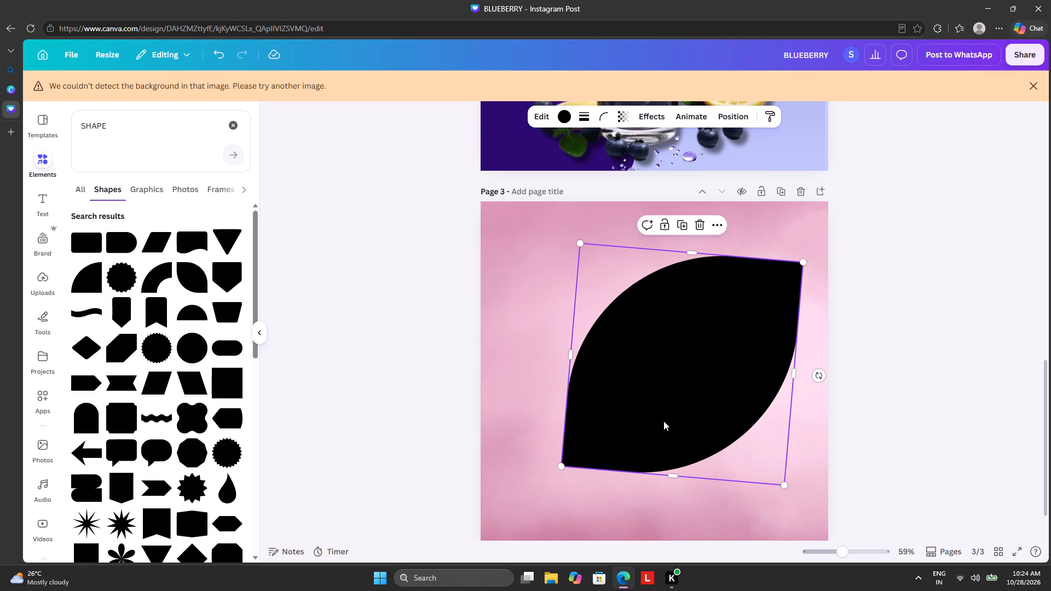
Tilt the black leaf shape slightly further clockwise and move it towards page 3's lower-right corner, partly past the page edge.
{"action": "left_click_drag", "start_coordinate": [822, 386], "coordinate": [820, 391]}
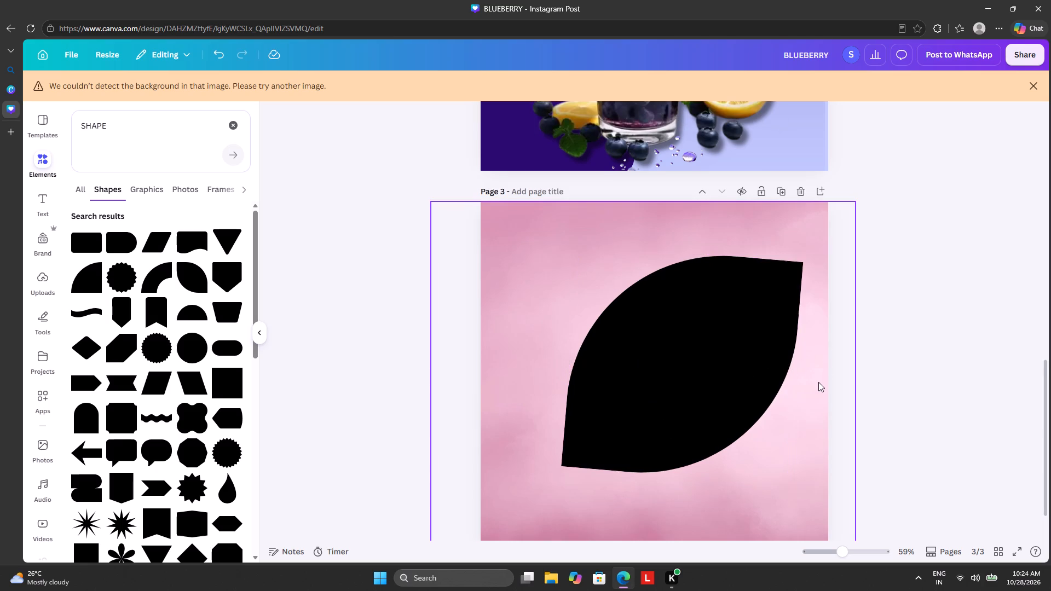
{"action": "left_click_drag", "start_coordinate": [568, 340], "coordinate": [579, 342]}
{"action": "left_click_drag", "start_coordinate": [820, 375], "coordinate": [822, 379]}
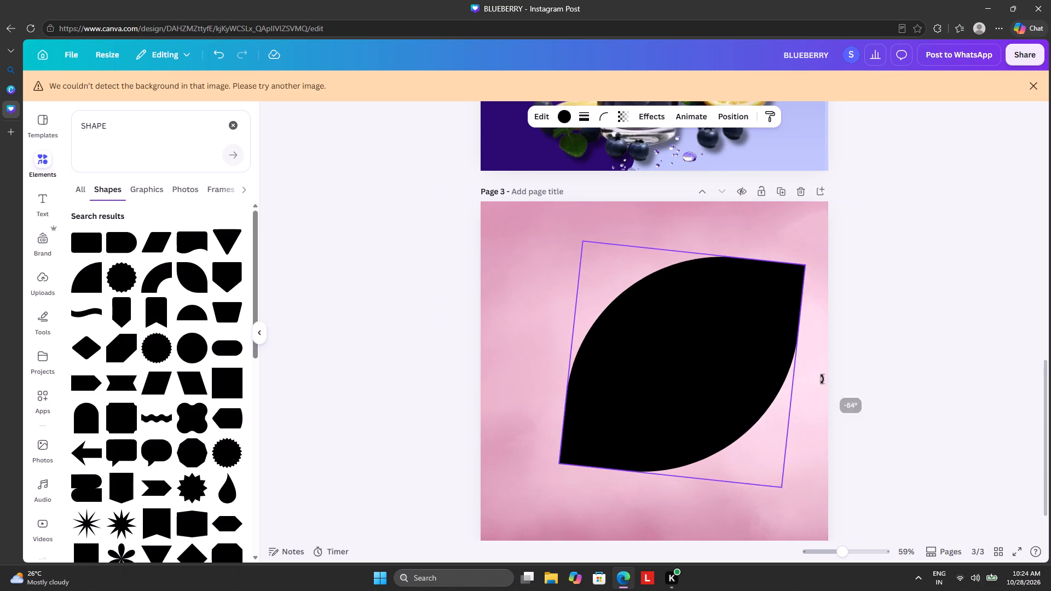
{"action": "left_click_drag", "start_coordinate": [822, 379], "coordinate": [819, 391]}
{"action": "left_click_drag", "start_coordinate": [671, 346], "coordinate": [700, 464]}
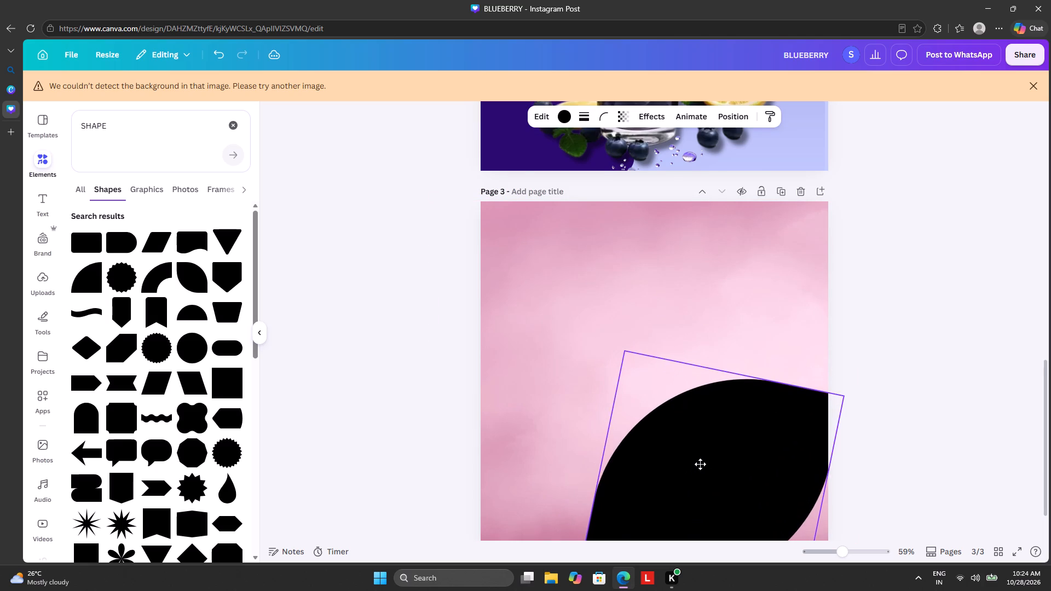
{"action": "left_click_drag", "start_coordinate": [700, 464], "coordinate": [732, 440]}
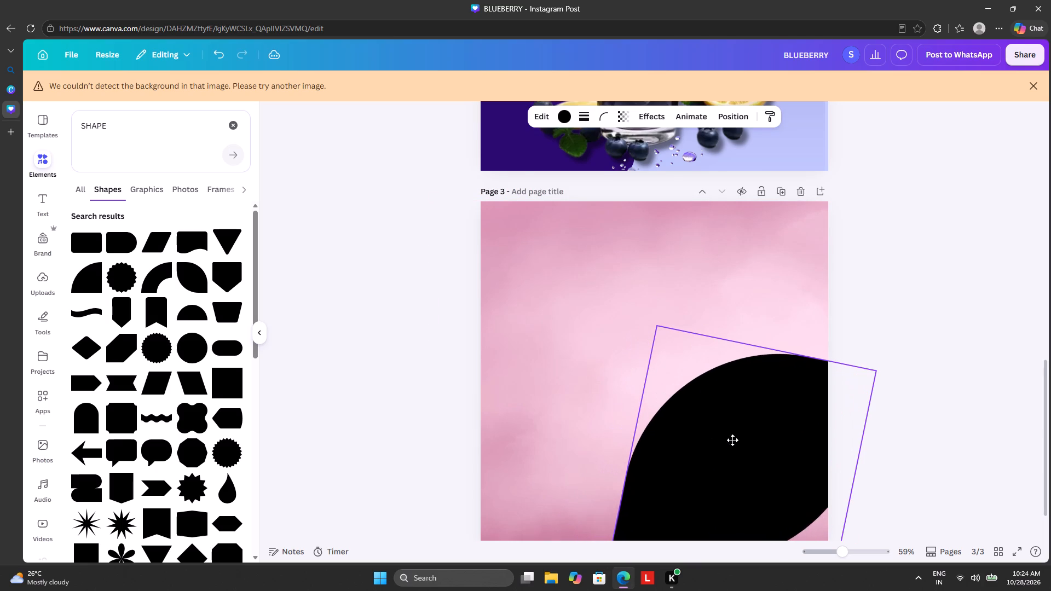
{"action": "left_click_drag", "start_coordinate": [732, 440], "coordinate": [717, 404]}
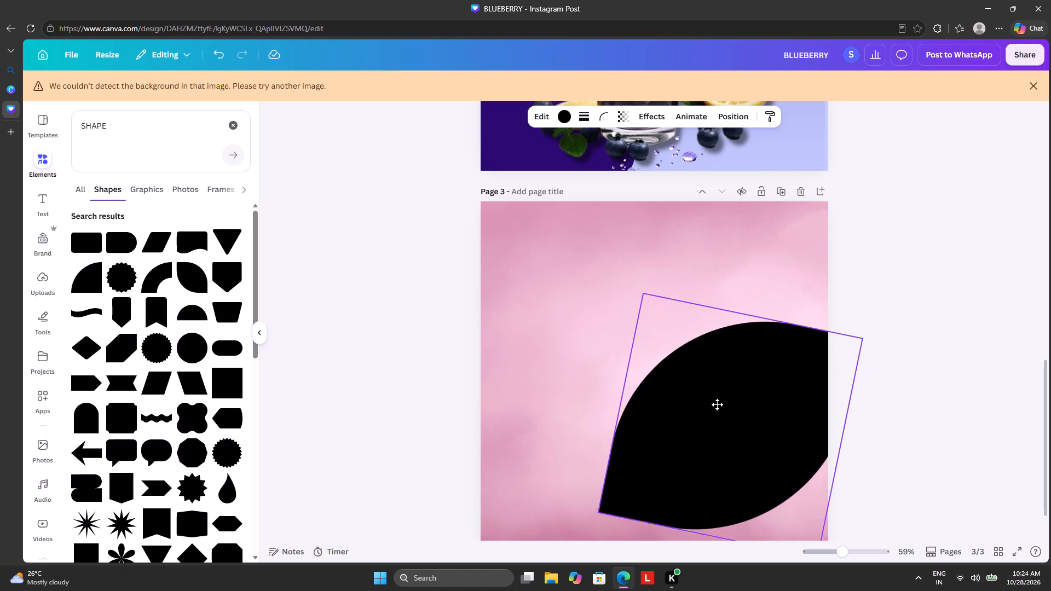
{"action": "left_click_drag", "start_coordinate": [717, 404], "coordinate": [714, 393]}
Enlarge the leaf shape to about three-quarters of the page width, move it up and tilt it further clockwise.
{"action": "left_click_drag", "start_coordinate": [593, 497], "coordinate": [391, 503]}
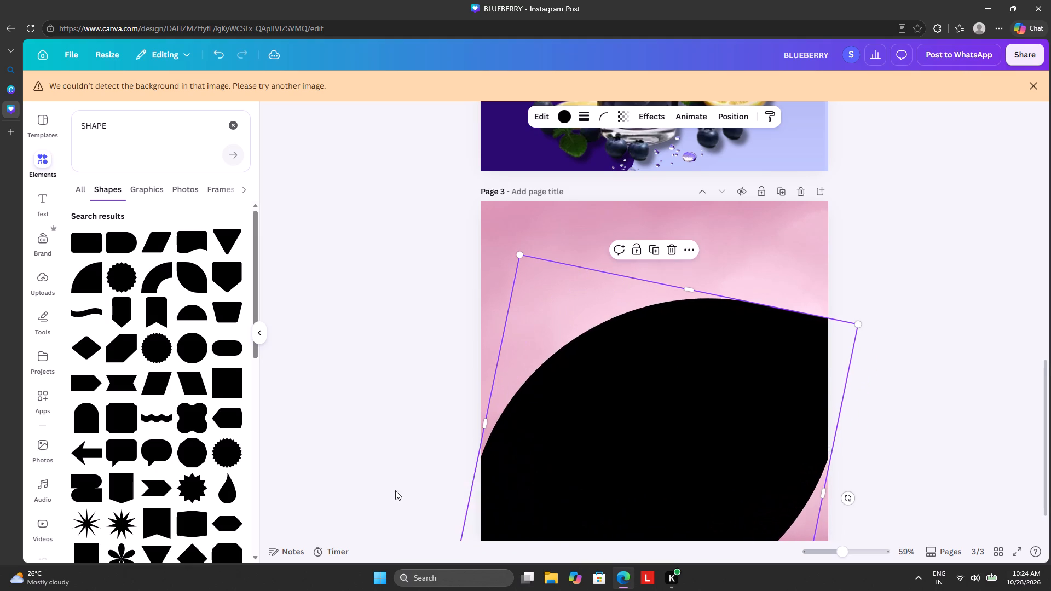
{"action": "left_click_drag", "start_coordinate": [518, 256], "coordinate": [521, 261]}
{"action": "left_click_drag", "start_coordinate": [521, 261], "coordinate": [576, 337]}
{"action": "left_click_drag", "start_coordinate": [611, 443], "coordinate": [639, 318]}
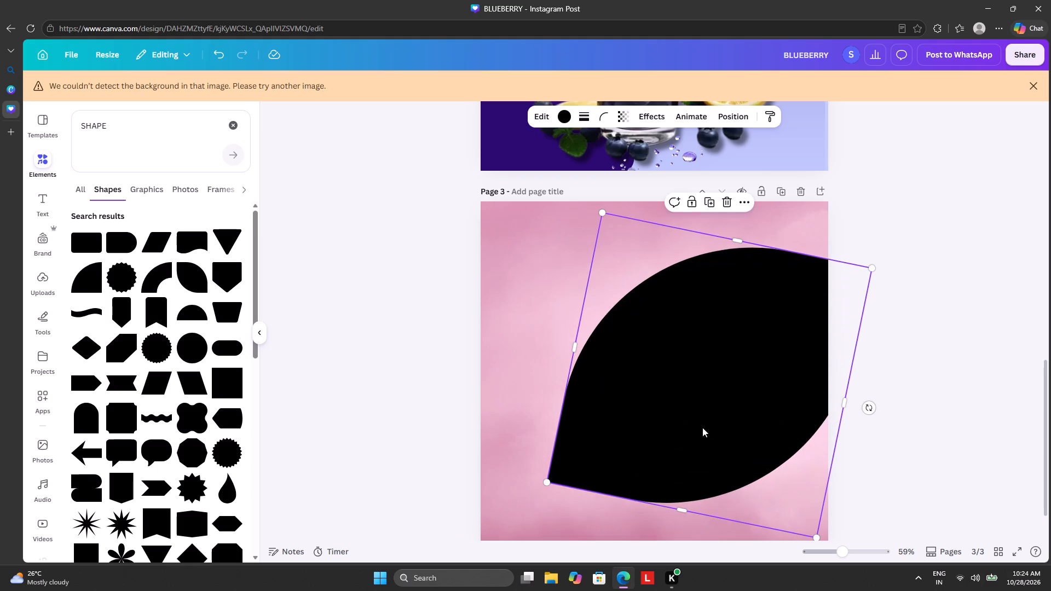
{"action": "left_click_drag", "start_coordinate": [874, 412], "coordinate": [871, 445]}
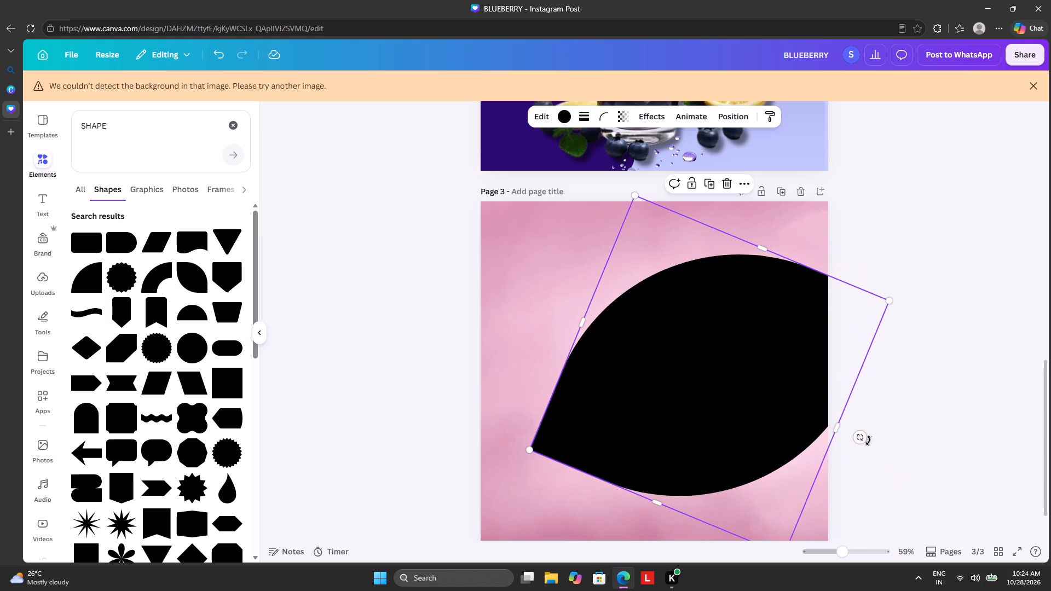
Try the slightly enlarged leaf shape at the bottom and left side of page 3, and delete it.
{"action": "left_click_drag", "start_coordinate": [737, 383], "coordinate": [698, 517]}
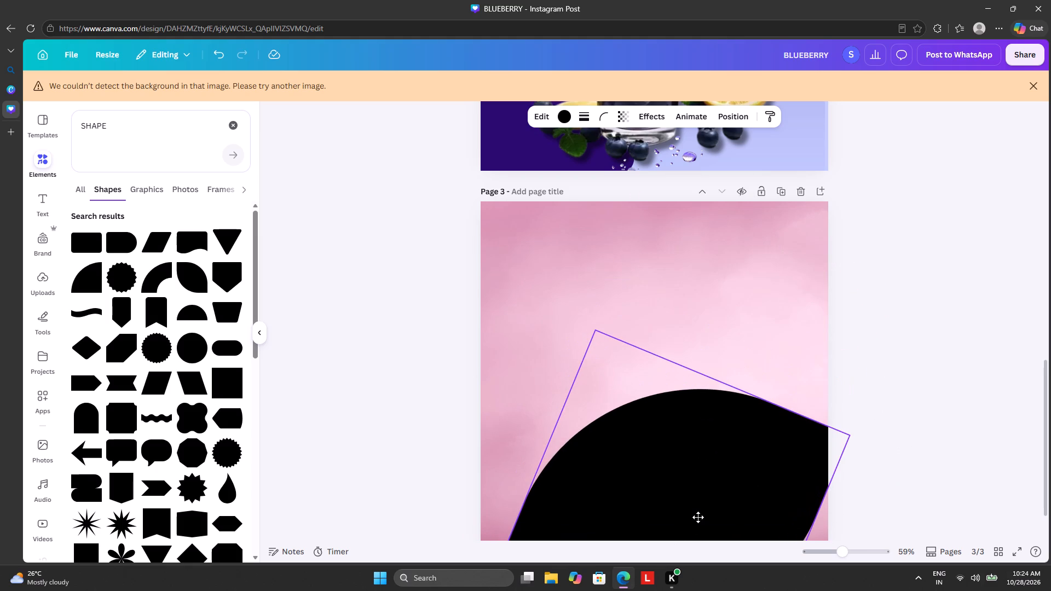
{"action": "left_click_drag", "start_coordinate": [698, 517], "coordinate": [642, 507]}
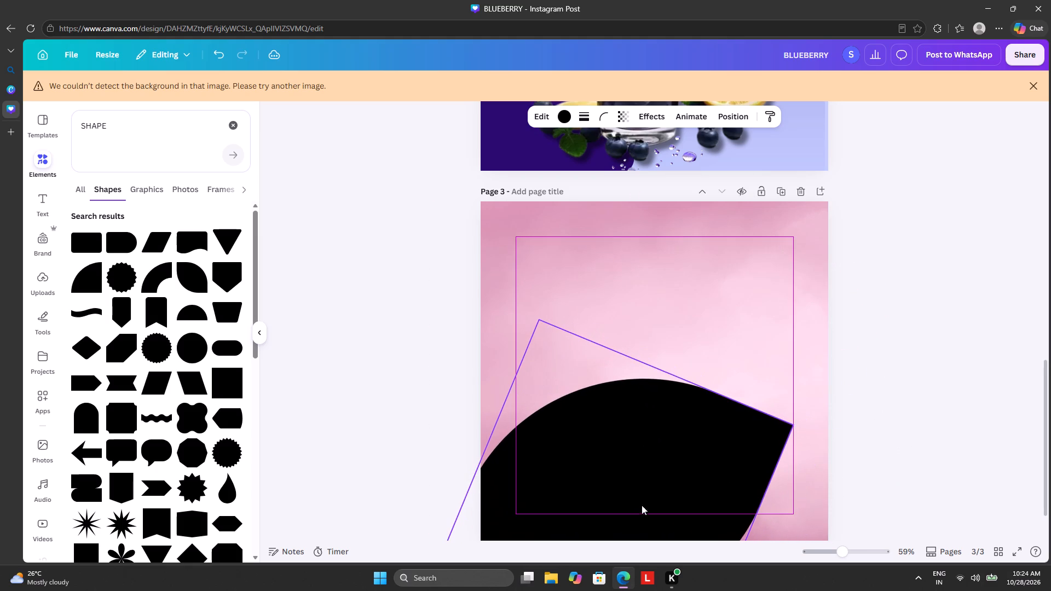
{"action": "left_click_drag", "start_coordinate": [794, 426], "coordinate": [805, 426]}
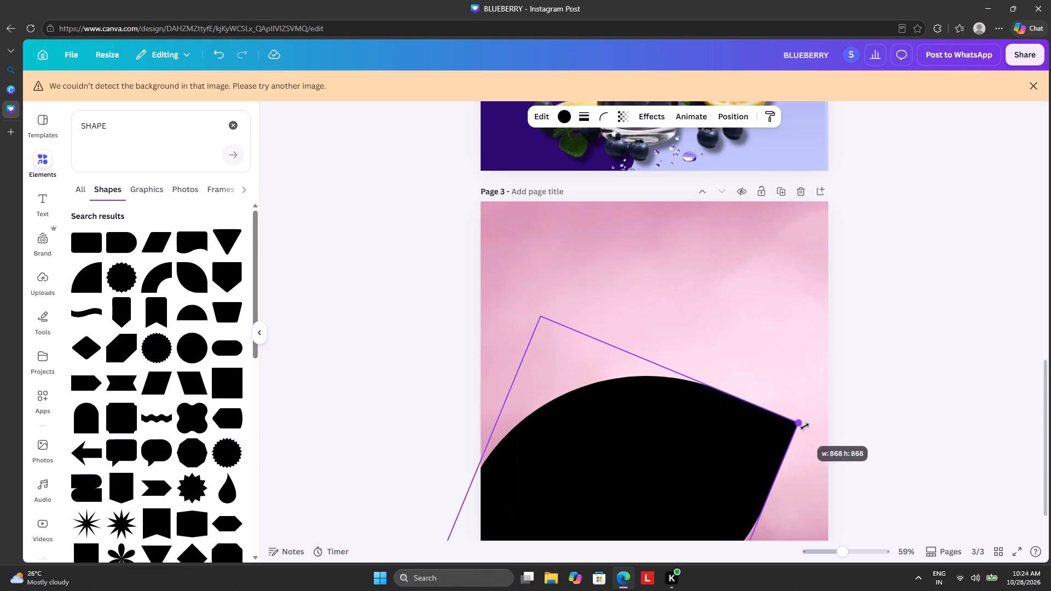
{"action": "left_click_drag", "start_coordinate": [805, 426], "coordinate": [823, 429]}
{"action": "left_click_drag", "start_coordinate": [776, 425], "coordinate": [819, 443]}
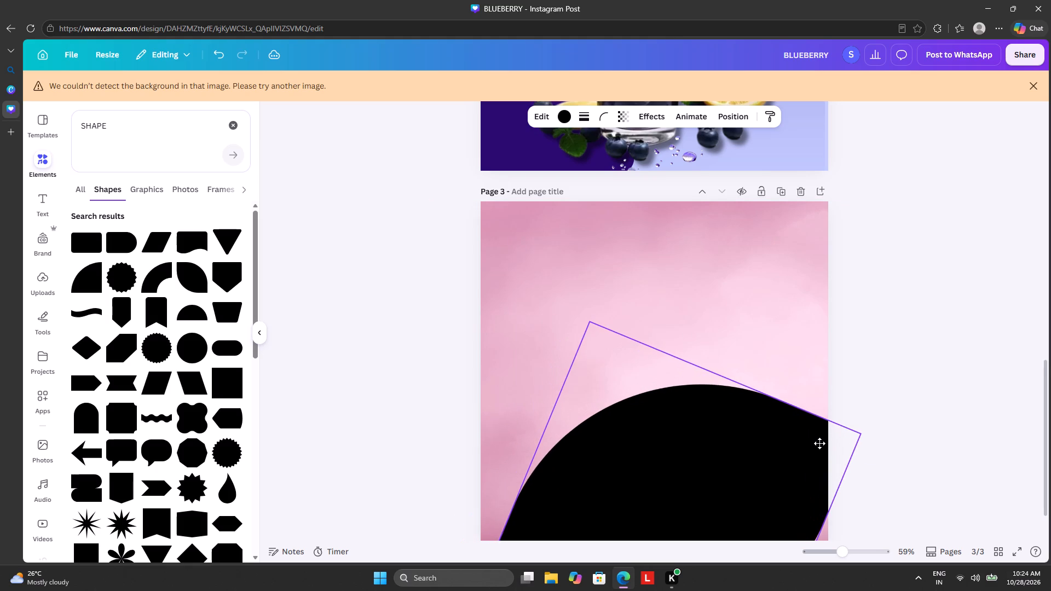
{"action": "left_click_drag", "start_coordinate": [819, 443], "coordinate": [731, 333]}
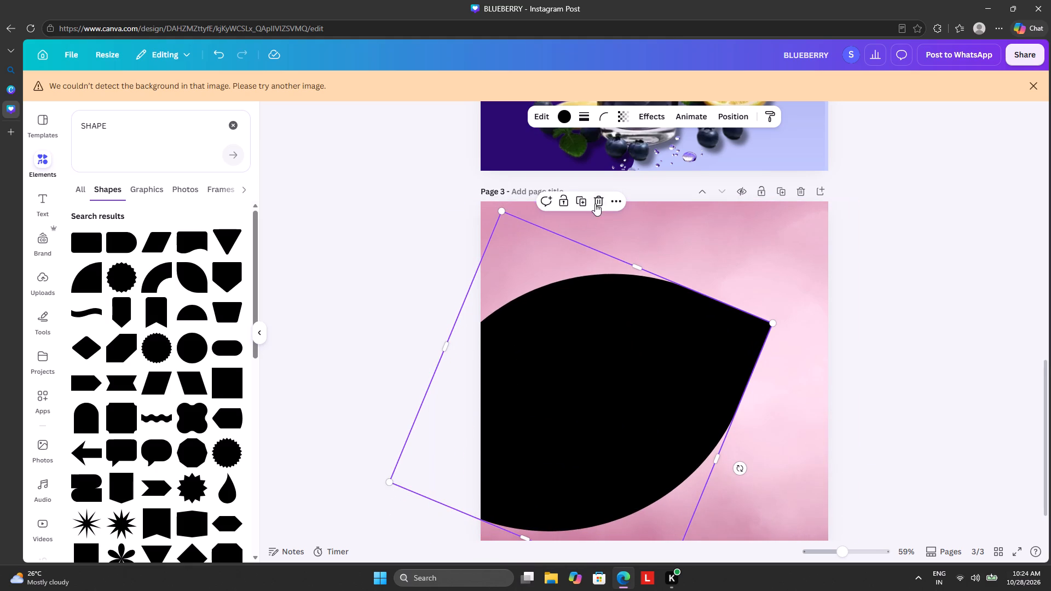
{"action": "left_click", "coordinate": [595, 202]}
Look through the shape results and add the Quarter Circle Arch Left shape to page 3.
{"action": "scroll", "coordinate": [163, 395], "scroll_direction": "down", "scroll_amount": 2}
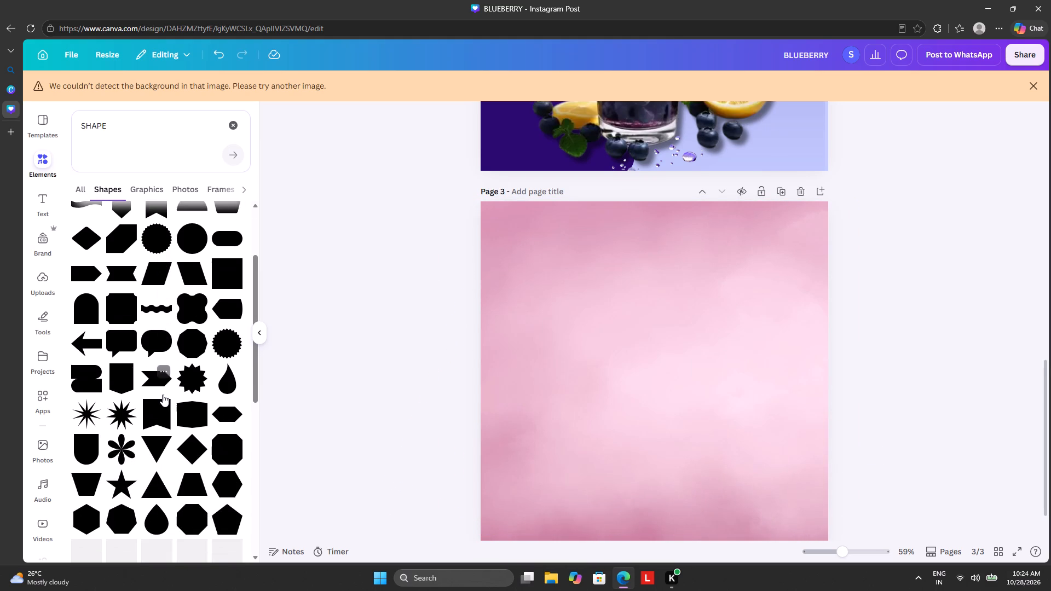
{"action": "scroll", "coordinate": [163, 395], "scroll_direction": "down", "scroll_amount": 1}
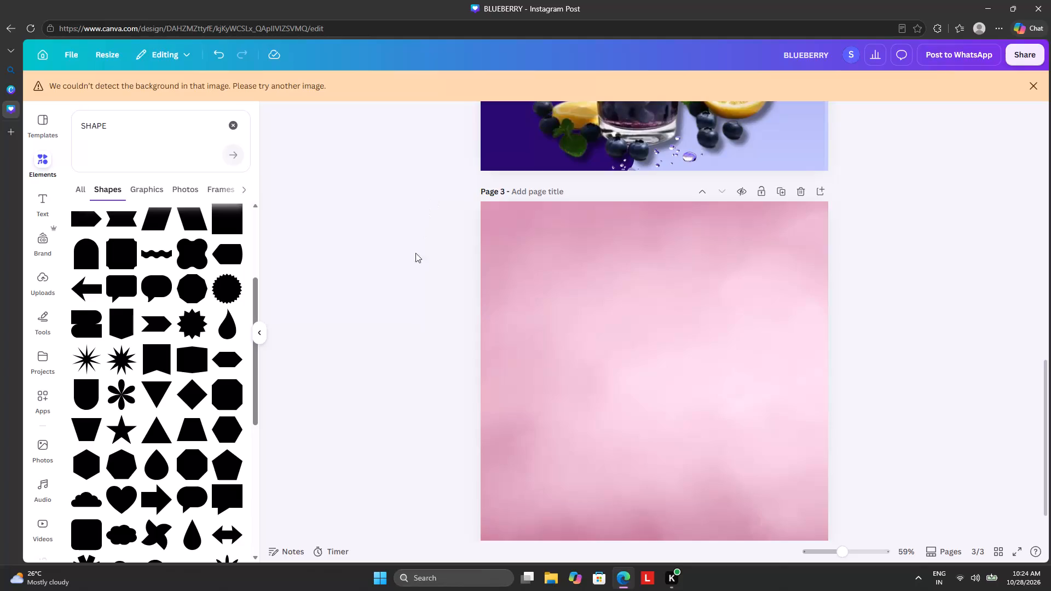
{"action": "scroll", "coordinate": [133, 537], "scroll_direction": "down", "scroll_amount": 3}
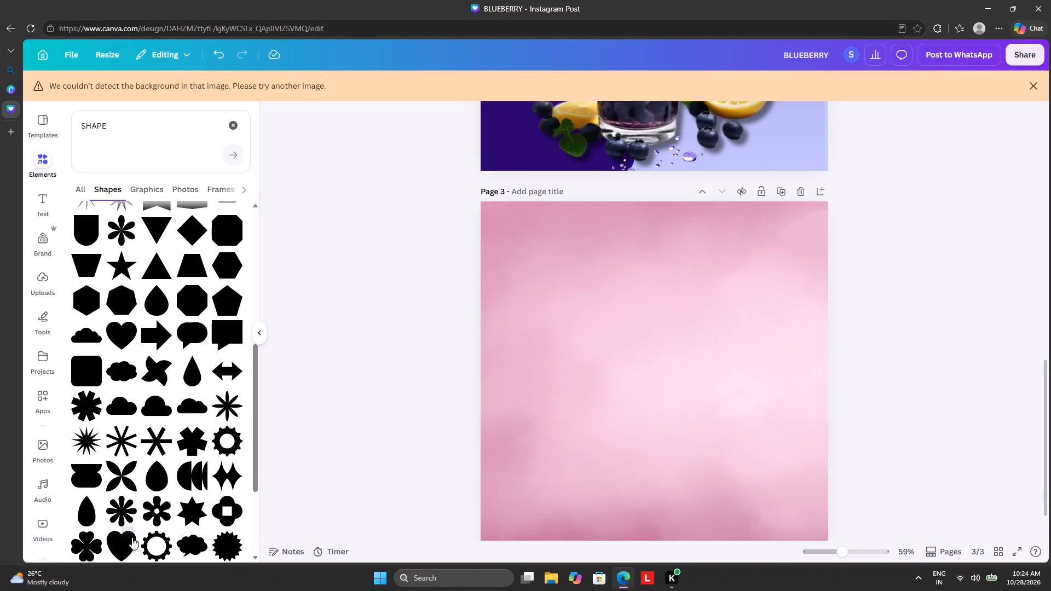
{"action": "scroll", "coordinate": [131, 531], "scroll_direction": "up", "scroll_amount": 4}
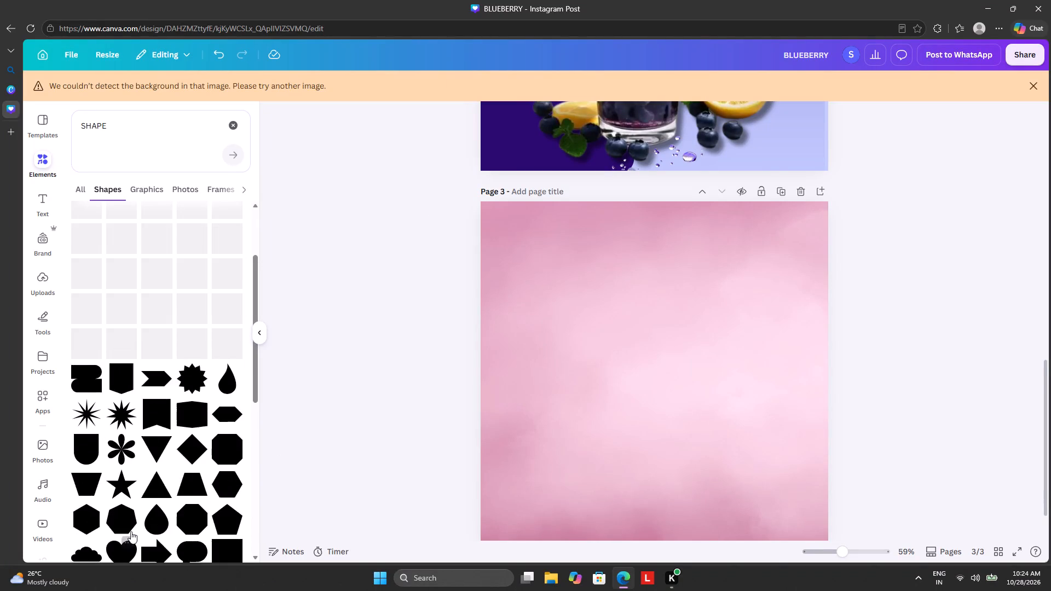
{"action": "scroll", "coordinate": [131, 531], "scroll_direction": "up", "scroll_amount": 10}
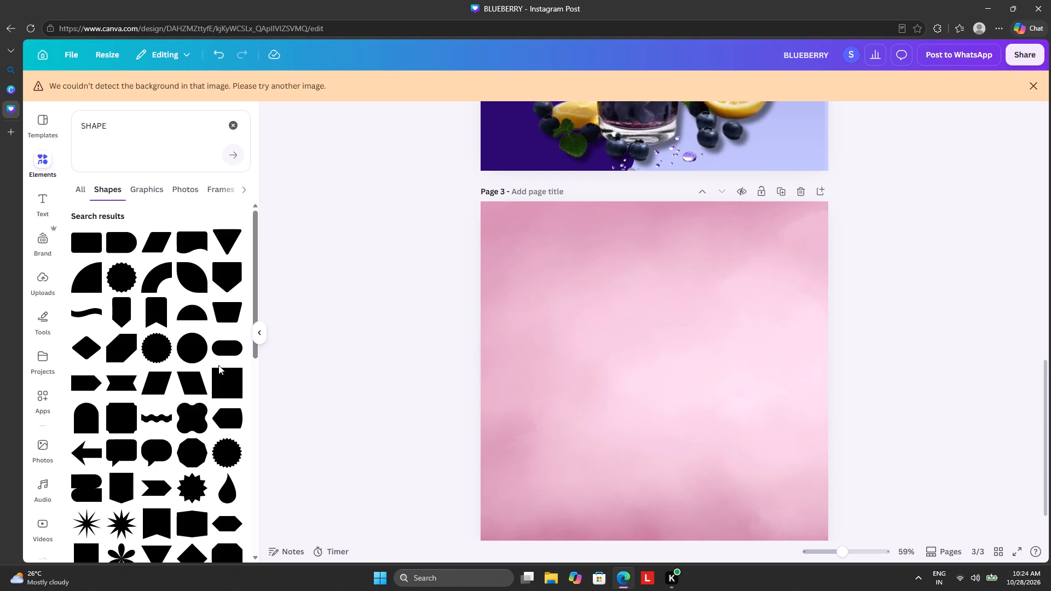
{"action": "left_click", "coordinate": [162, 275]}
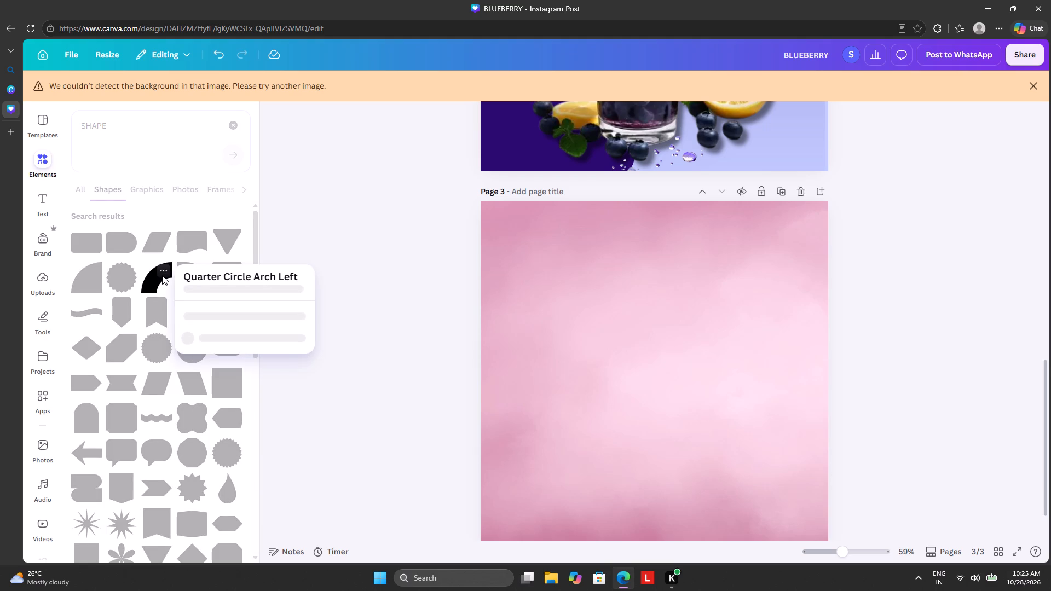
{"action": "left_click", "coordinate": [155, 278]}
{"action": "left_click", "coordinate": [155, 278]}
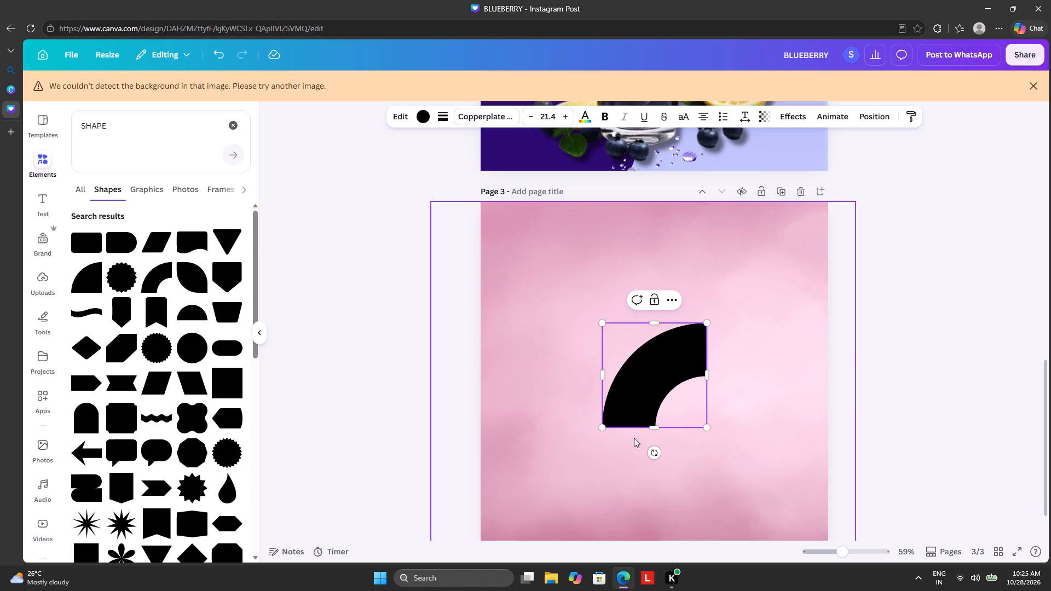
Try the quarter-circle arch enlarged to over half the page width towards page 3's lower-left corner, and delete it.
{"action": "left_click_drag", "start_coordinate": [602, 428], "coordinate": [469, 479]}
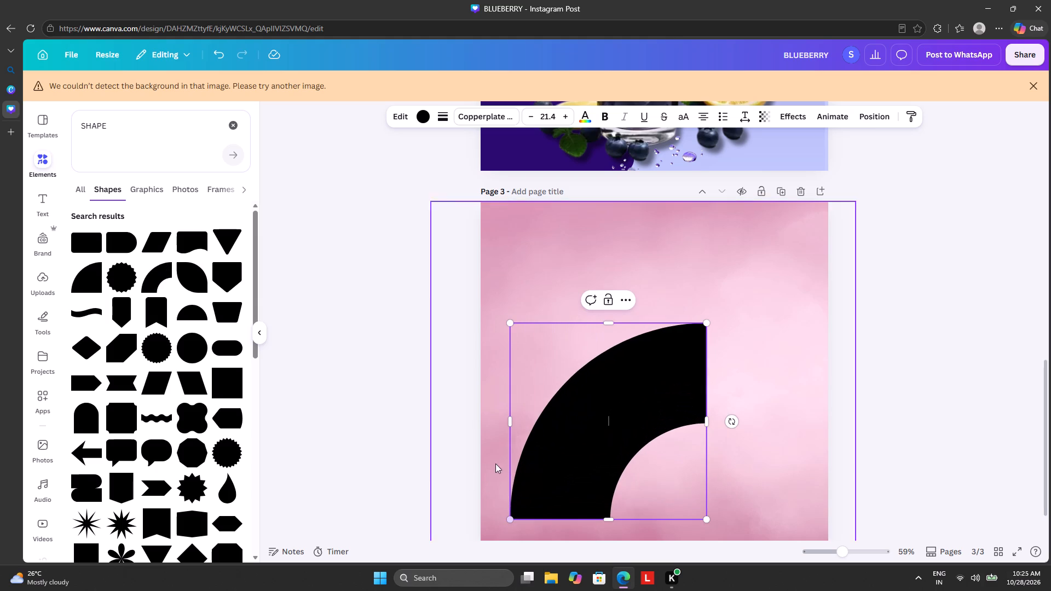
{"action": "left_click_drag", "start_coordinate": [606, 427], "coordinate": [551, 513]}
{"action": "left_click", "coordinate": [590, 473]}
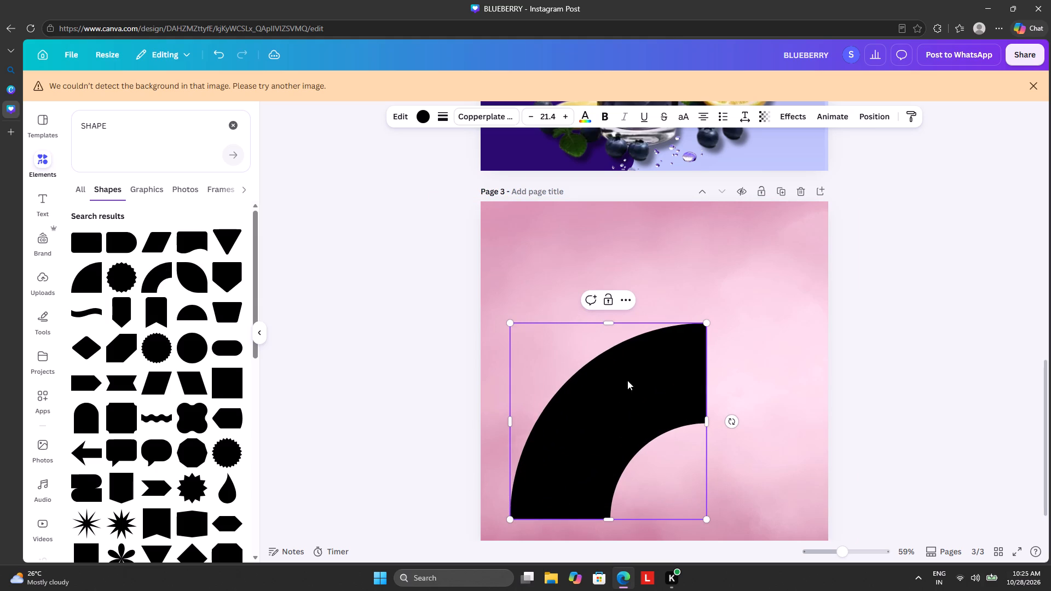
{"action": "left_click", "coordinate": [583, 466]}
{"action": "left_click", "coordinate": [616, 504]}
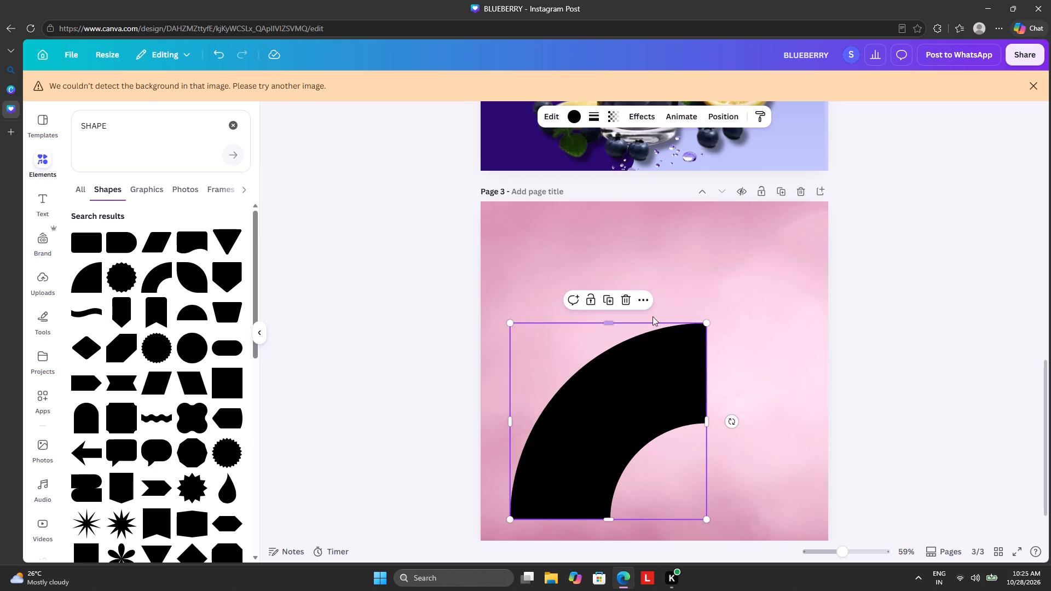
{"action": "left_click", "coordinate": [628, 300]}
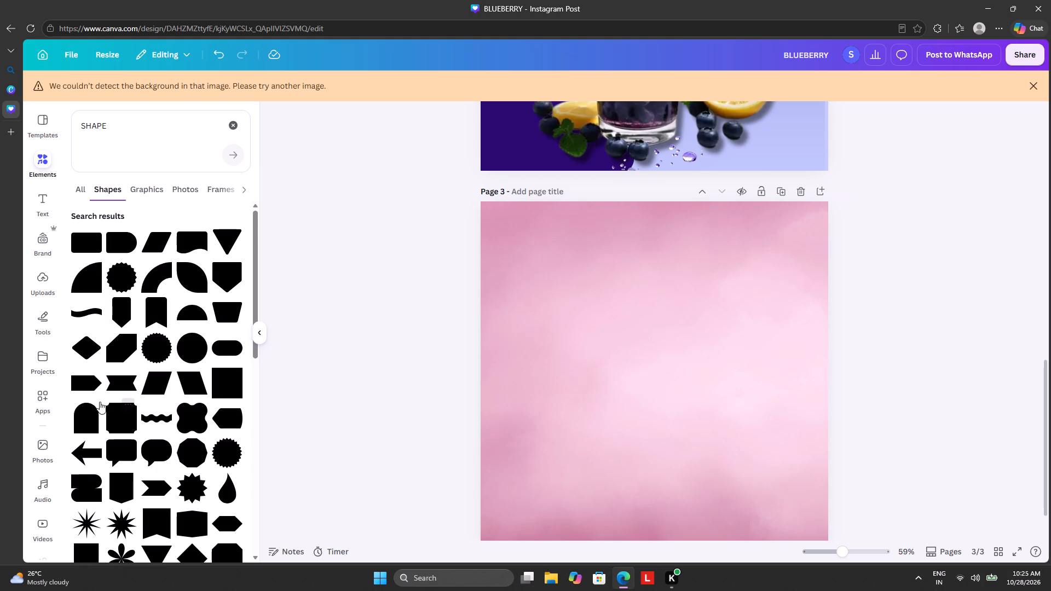
Add the pill shape with fully rounded ends to page 3 and tilt it diagonally, rising towards the upper-right corner.
{"action": "left_click", "coordinate": [235, 351]}
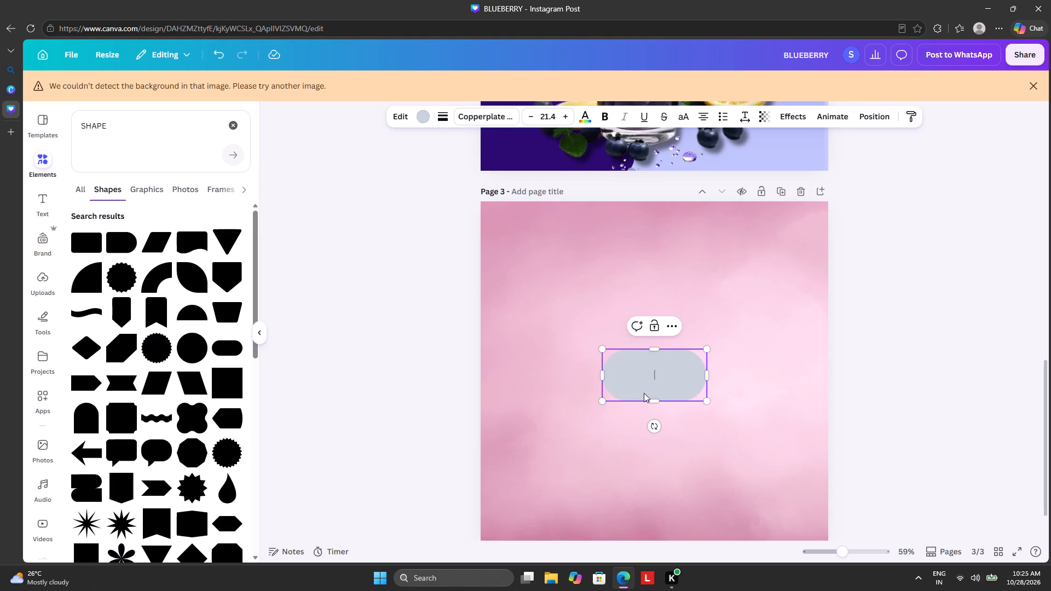
{"action": "left_click_drag", "start_coordinate": [650, 425], "coordinate": [691, 428]}
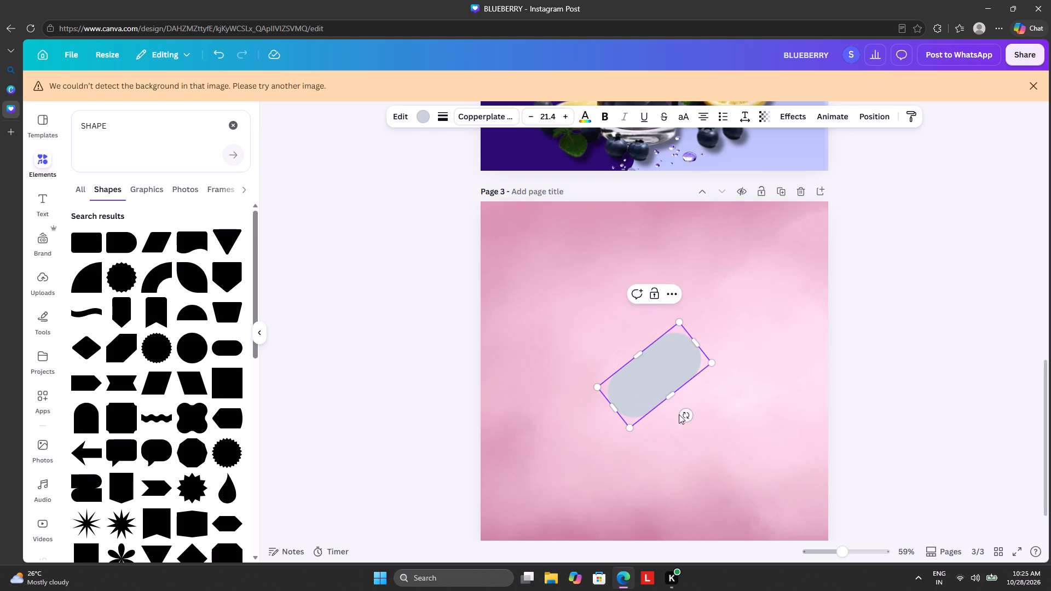
{"action": "left_click_drag", "start_coordinate": [654, 370], "coordinate": [604, 557]}
{"action": "left_click_drag", "start_coordinate": [652, 323], "coordinate": [646, 340]}
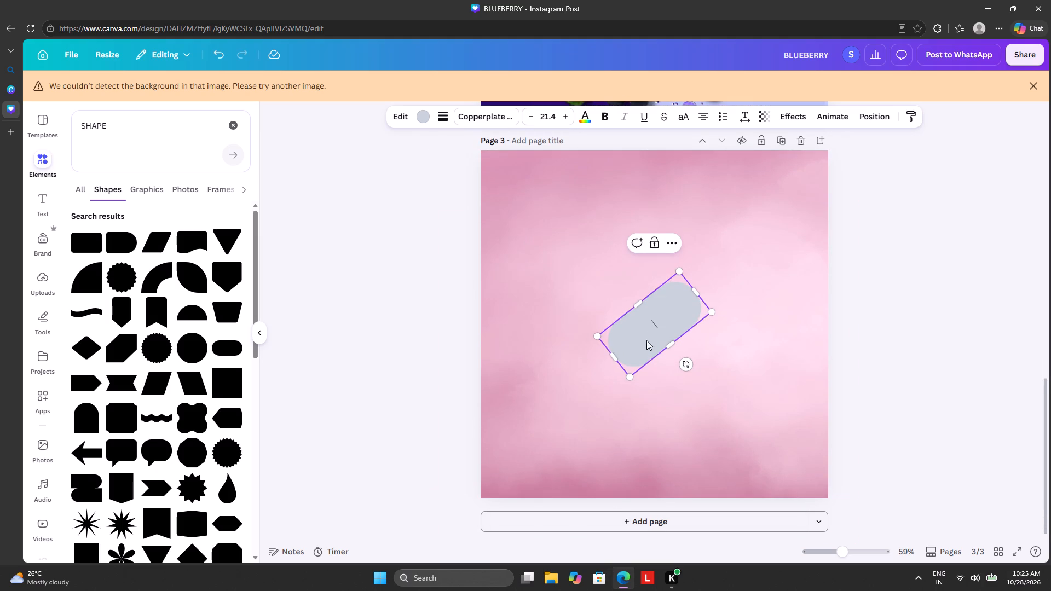
{"action": "left_click_drag", "start_coordinate": [646, 340], "coordinate": [591, 408]}
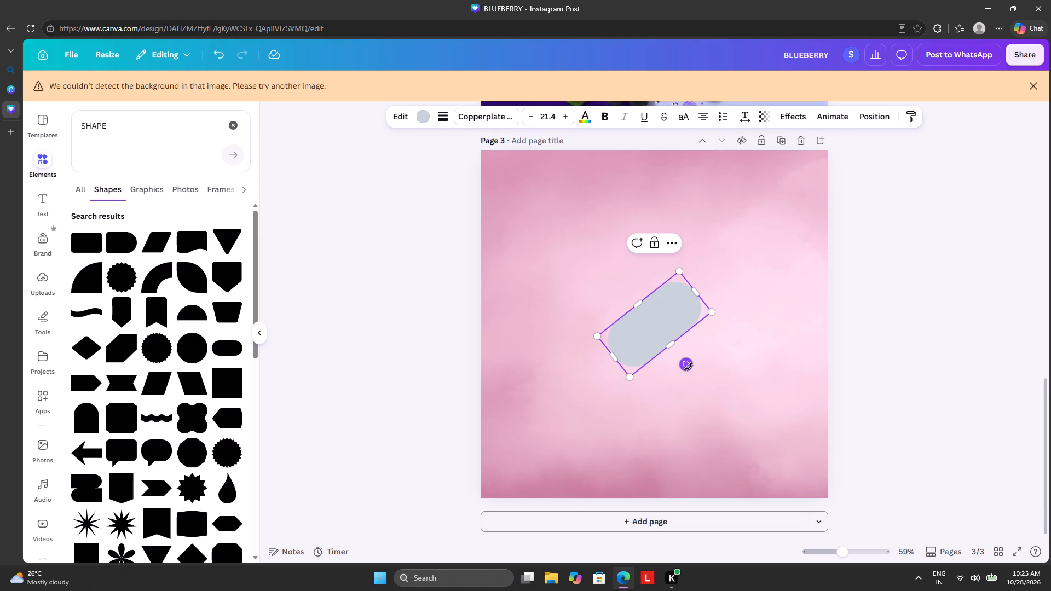
{"action": "left_click", "coordinate": [689, 366]}
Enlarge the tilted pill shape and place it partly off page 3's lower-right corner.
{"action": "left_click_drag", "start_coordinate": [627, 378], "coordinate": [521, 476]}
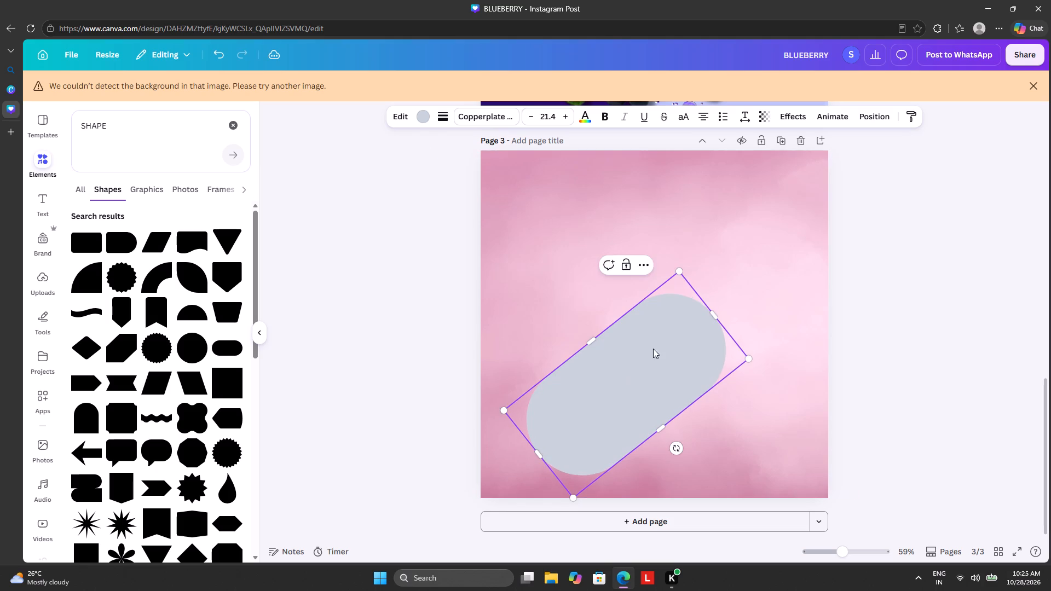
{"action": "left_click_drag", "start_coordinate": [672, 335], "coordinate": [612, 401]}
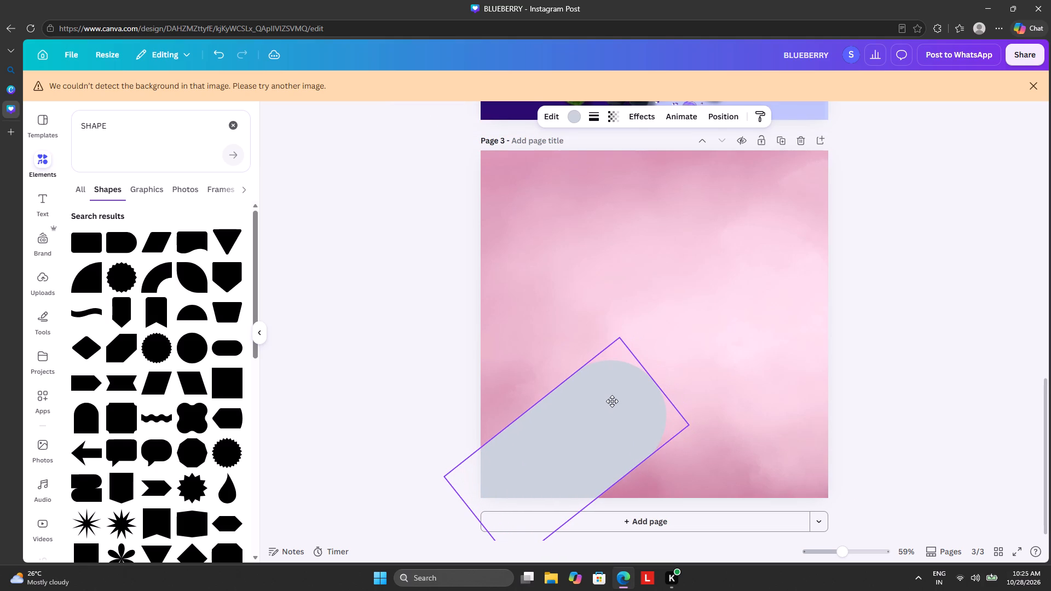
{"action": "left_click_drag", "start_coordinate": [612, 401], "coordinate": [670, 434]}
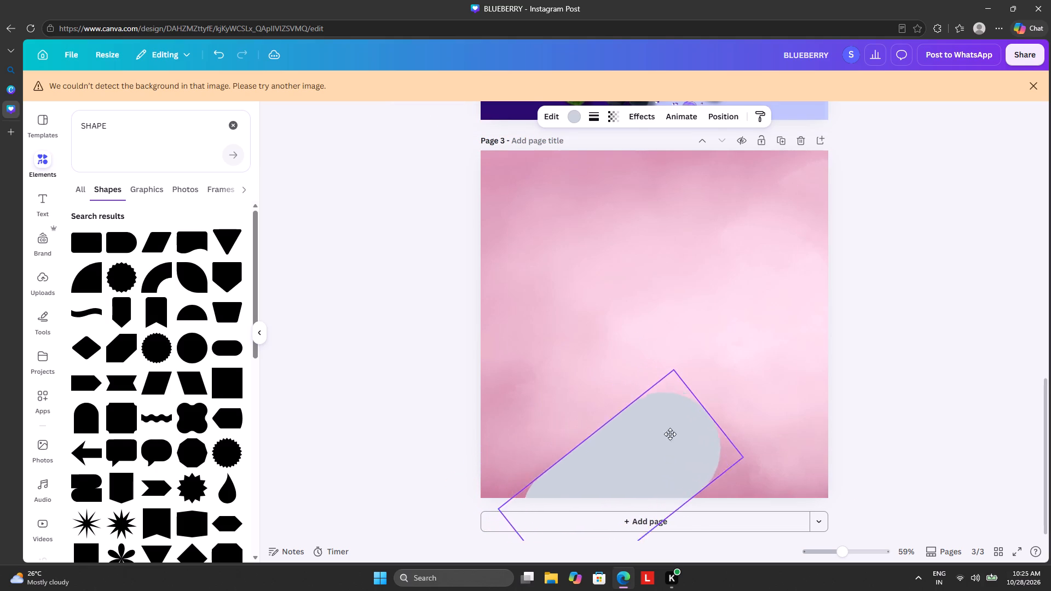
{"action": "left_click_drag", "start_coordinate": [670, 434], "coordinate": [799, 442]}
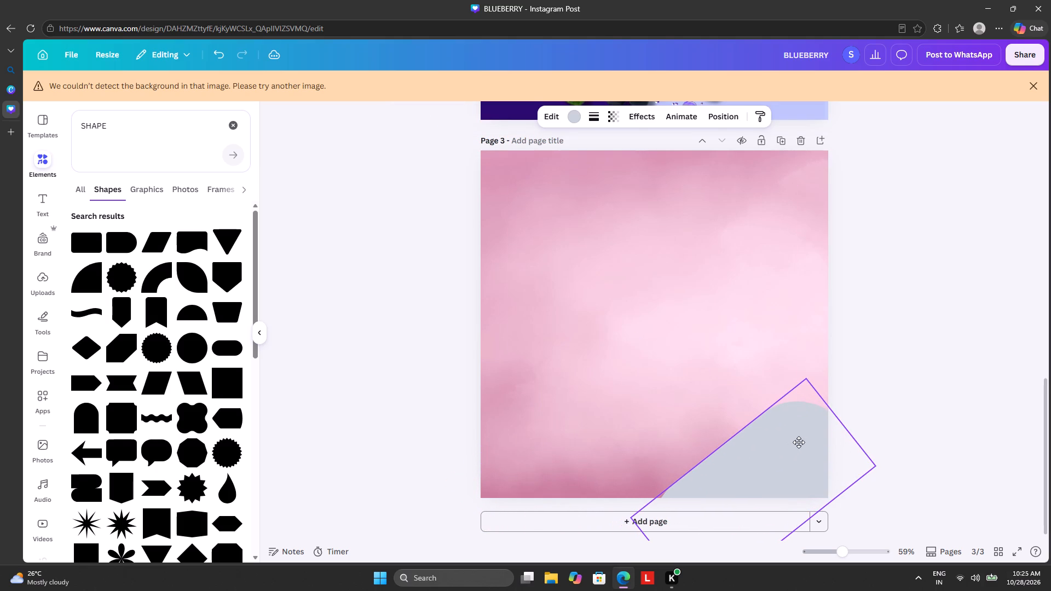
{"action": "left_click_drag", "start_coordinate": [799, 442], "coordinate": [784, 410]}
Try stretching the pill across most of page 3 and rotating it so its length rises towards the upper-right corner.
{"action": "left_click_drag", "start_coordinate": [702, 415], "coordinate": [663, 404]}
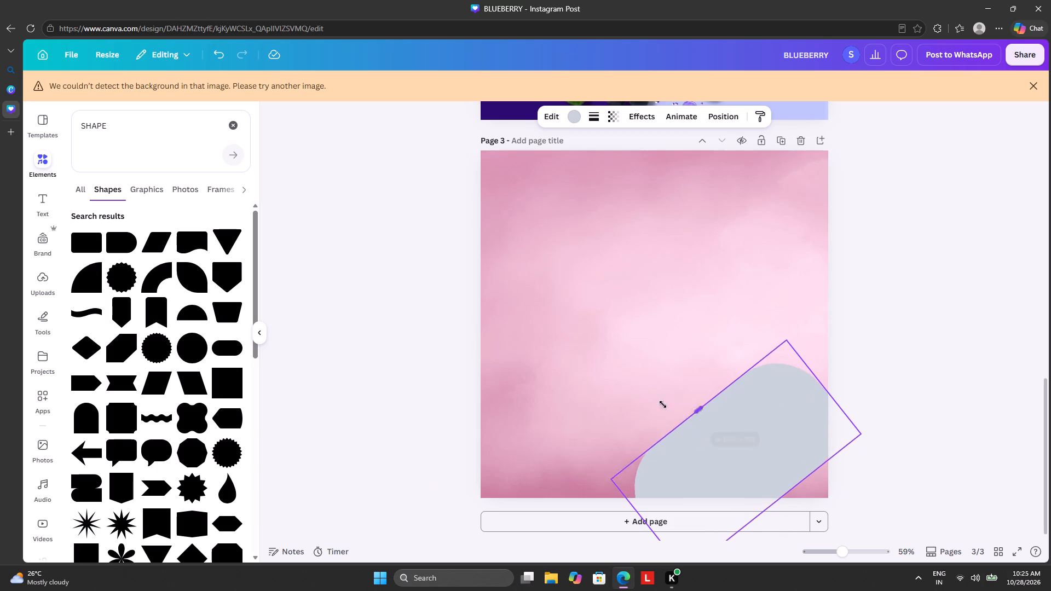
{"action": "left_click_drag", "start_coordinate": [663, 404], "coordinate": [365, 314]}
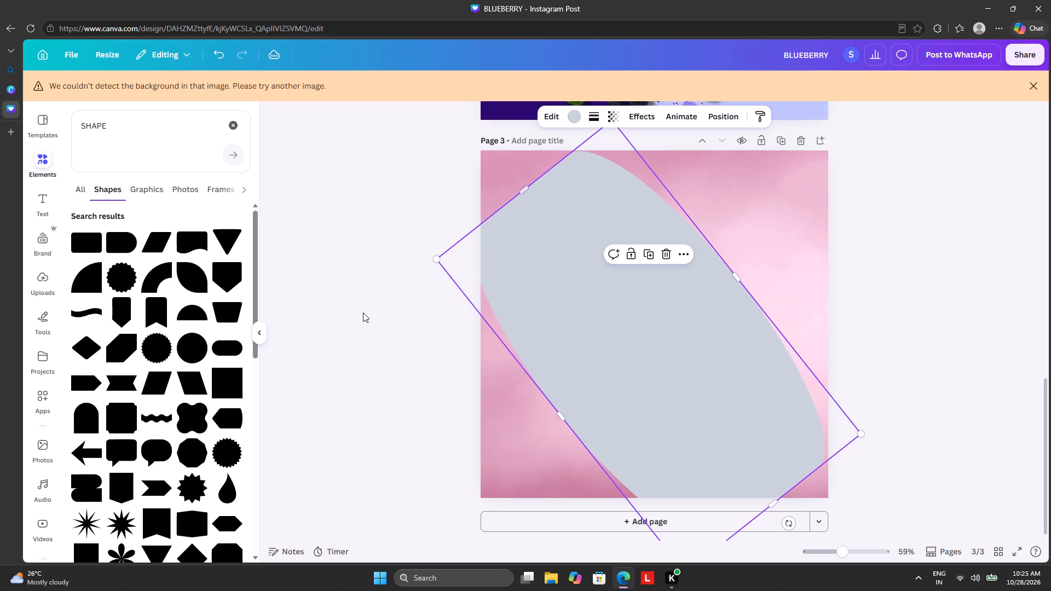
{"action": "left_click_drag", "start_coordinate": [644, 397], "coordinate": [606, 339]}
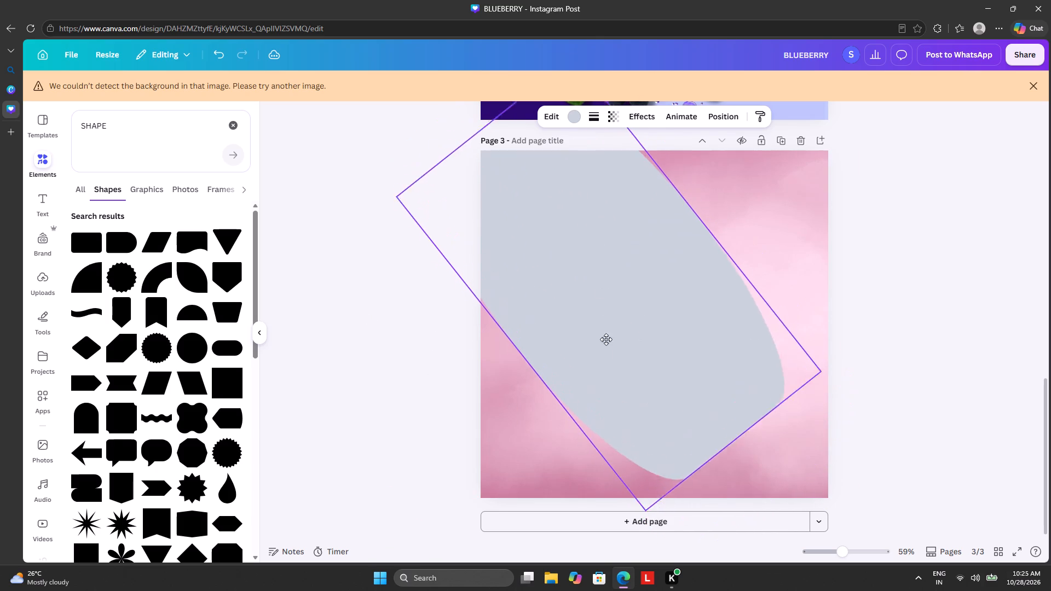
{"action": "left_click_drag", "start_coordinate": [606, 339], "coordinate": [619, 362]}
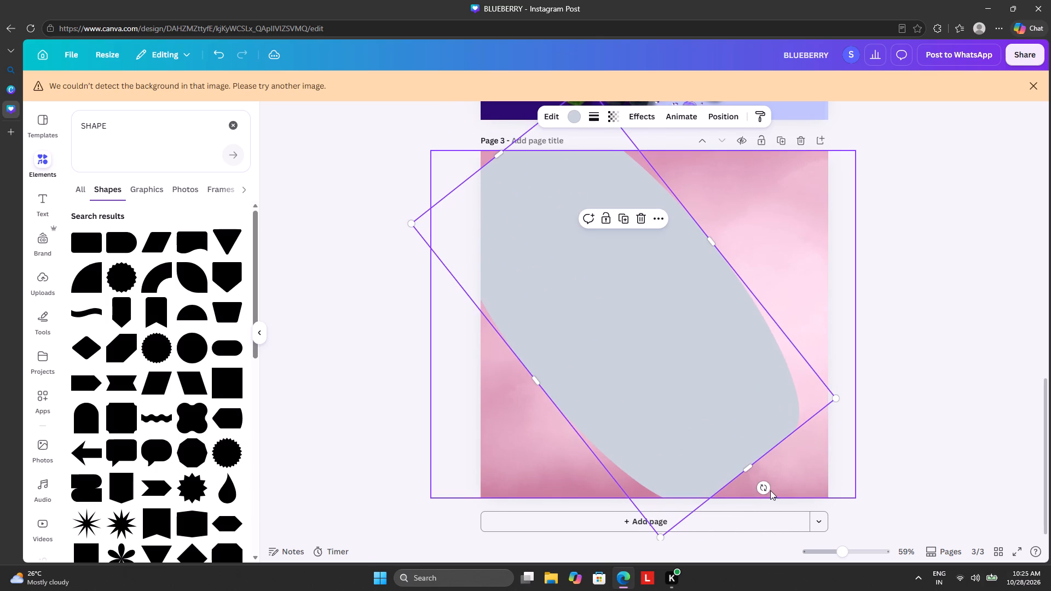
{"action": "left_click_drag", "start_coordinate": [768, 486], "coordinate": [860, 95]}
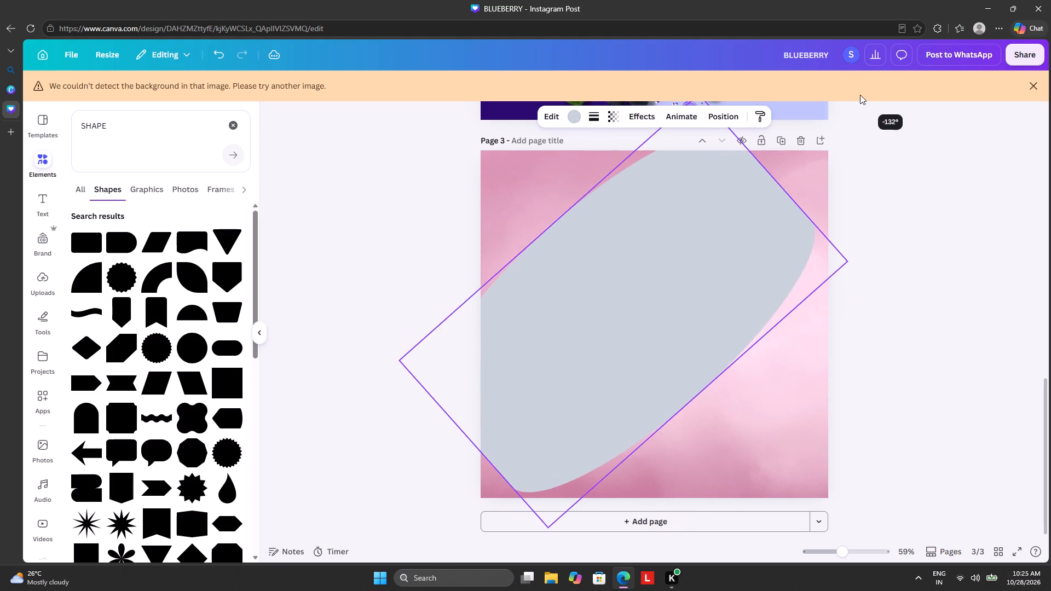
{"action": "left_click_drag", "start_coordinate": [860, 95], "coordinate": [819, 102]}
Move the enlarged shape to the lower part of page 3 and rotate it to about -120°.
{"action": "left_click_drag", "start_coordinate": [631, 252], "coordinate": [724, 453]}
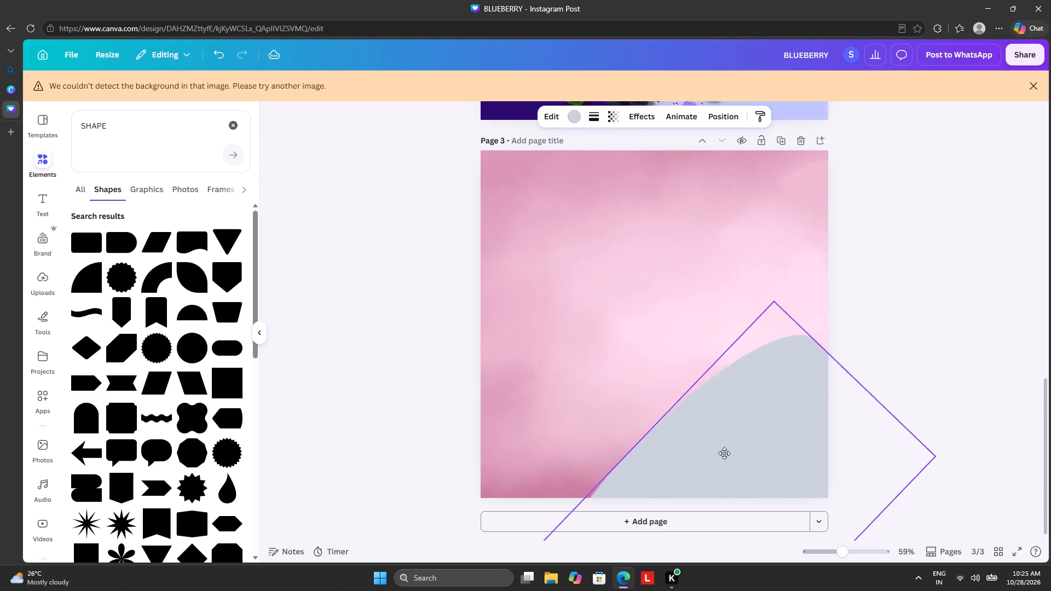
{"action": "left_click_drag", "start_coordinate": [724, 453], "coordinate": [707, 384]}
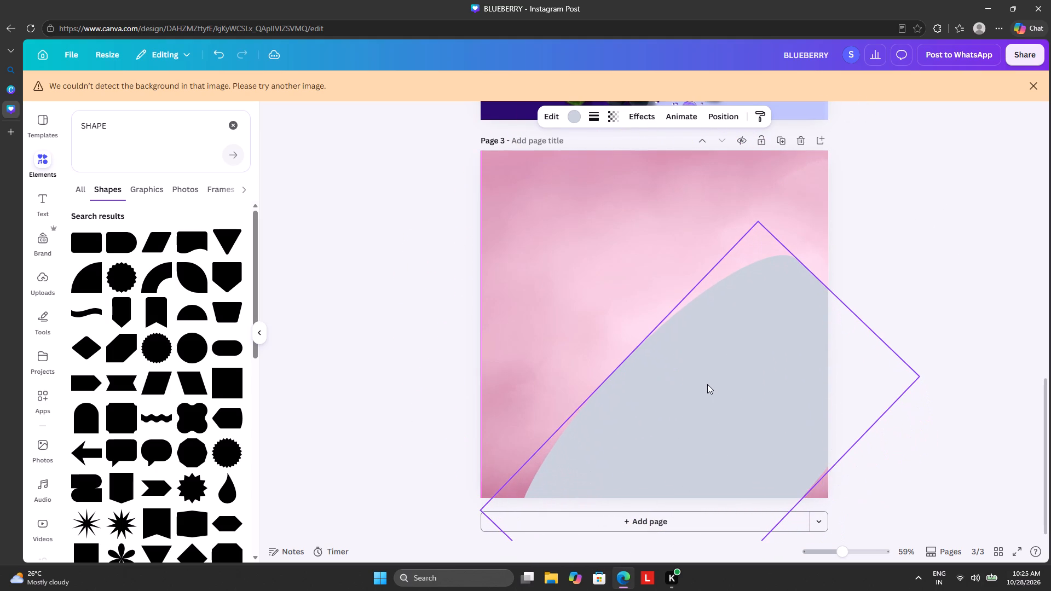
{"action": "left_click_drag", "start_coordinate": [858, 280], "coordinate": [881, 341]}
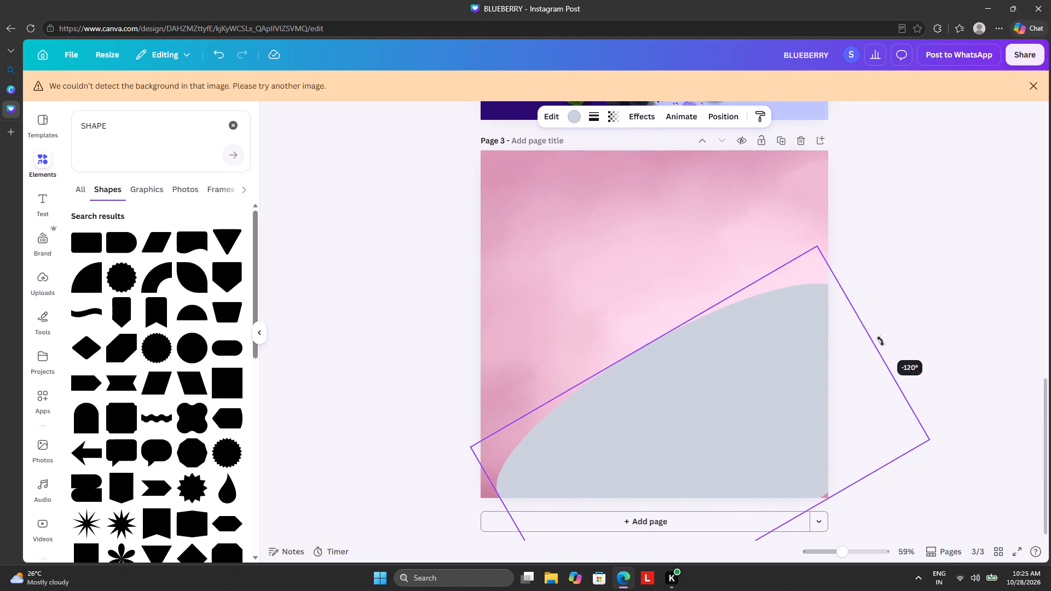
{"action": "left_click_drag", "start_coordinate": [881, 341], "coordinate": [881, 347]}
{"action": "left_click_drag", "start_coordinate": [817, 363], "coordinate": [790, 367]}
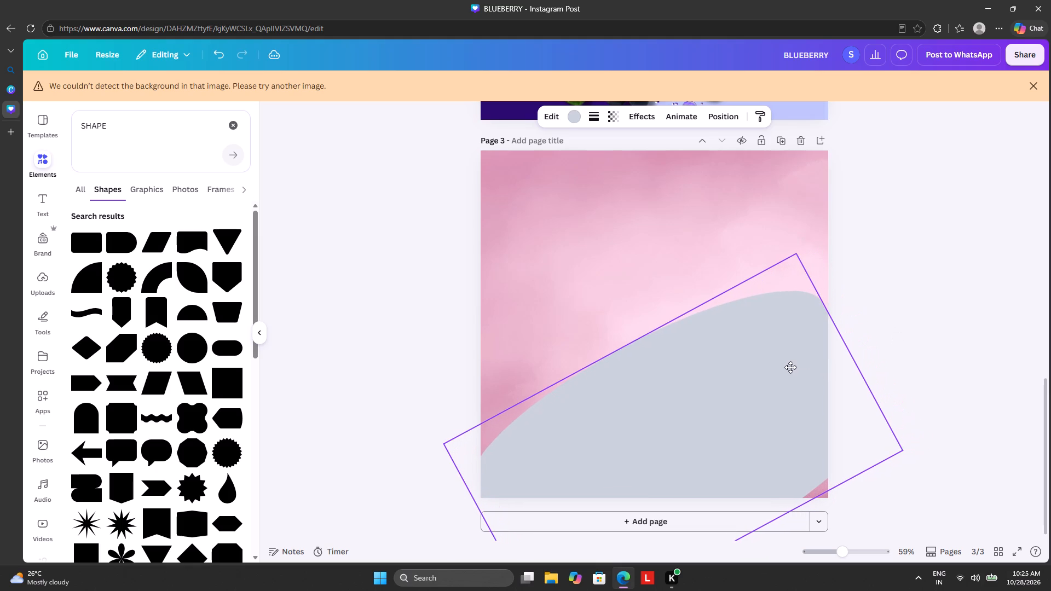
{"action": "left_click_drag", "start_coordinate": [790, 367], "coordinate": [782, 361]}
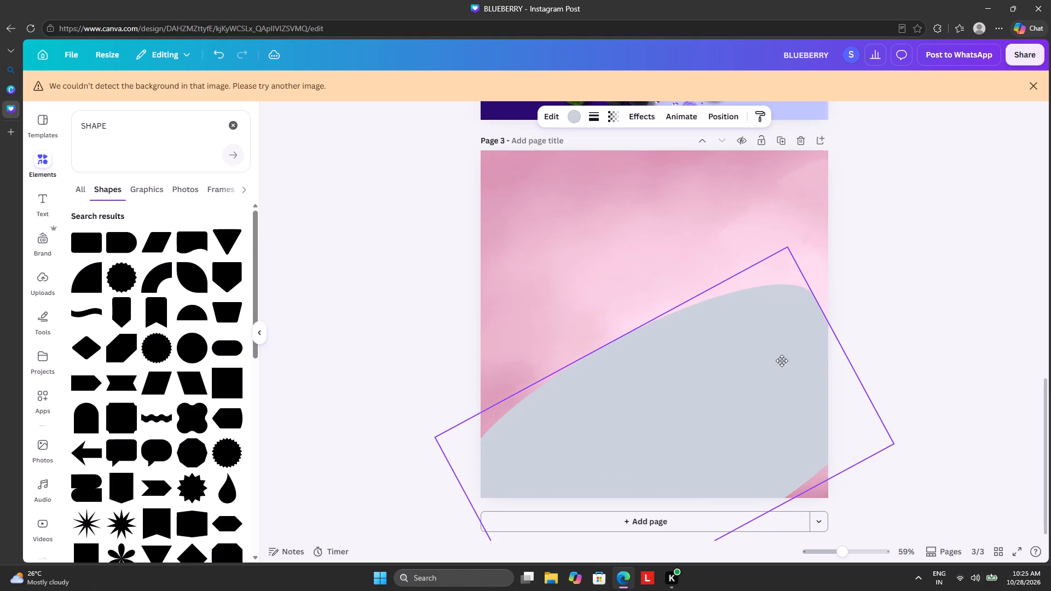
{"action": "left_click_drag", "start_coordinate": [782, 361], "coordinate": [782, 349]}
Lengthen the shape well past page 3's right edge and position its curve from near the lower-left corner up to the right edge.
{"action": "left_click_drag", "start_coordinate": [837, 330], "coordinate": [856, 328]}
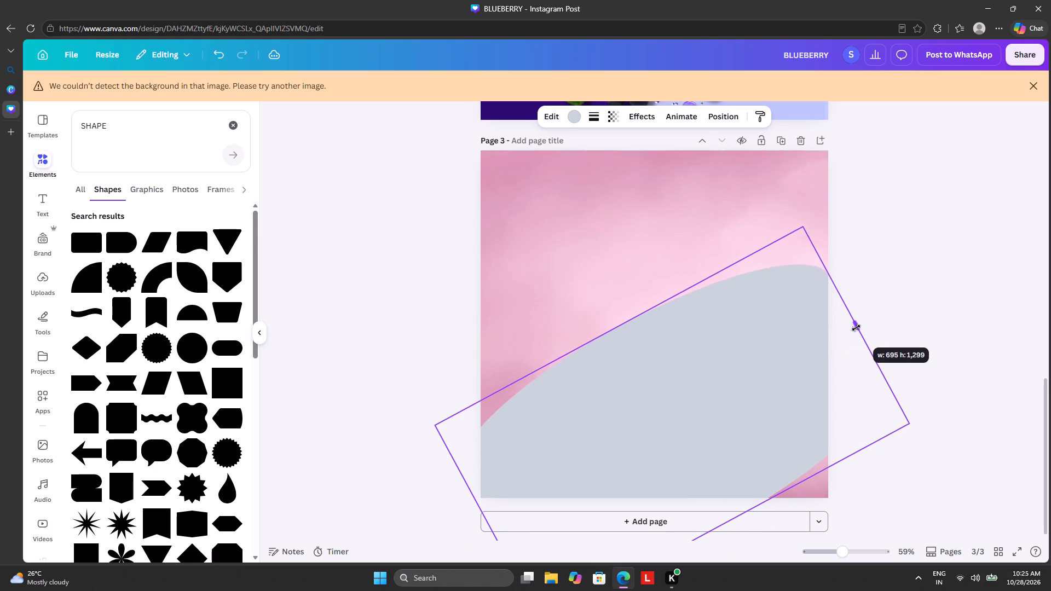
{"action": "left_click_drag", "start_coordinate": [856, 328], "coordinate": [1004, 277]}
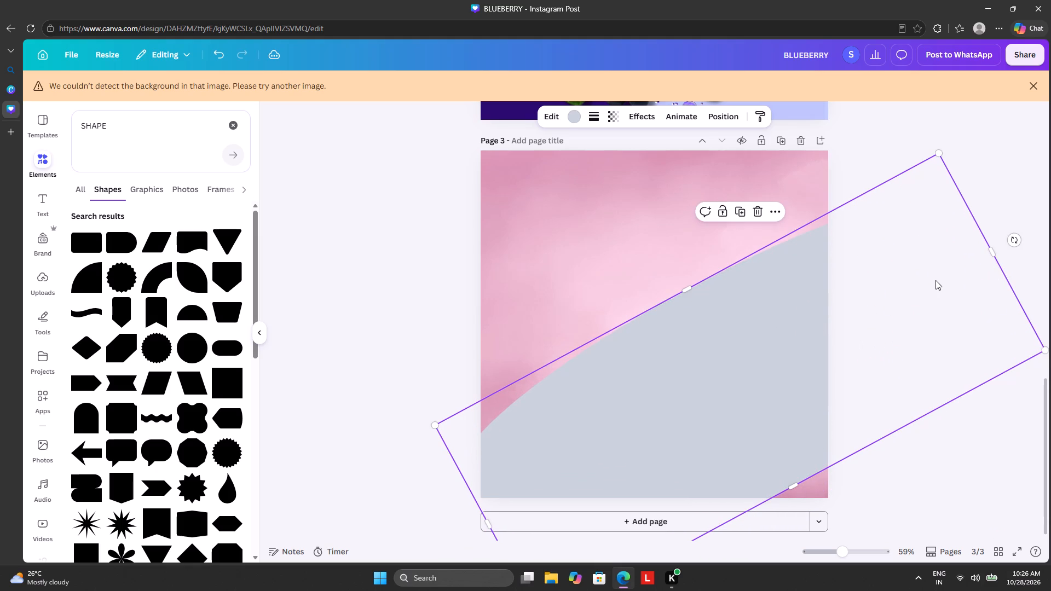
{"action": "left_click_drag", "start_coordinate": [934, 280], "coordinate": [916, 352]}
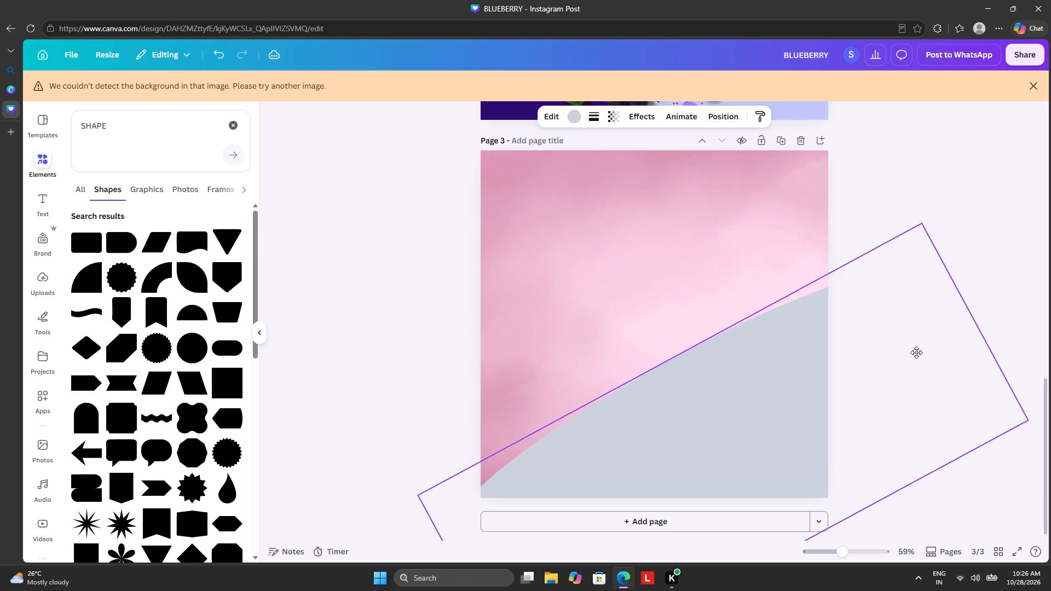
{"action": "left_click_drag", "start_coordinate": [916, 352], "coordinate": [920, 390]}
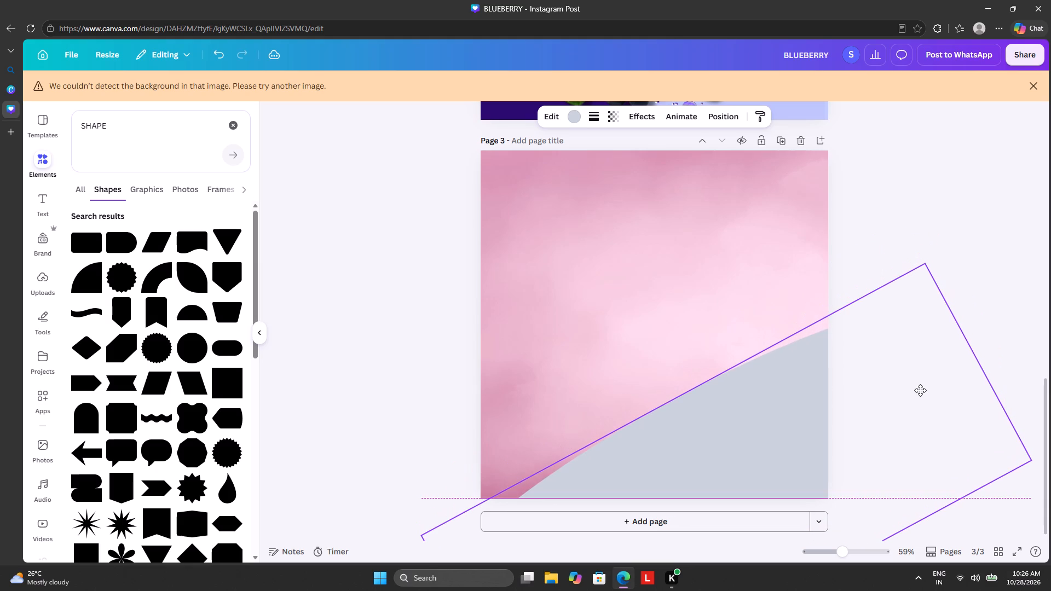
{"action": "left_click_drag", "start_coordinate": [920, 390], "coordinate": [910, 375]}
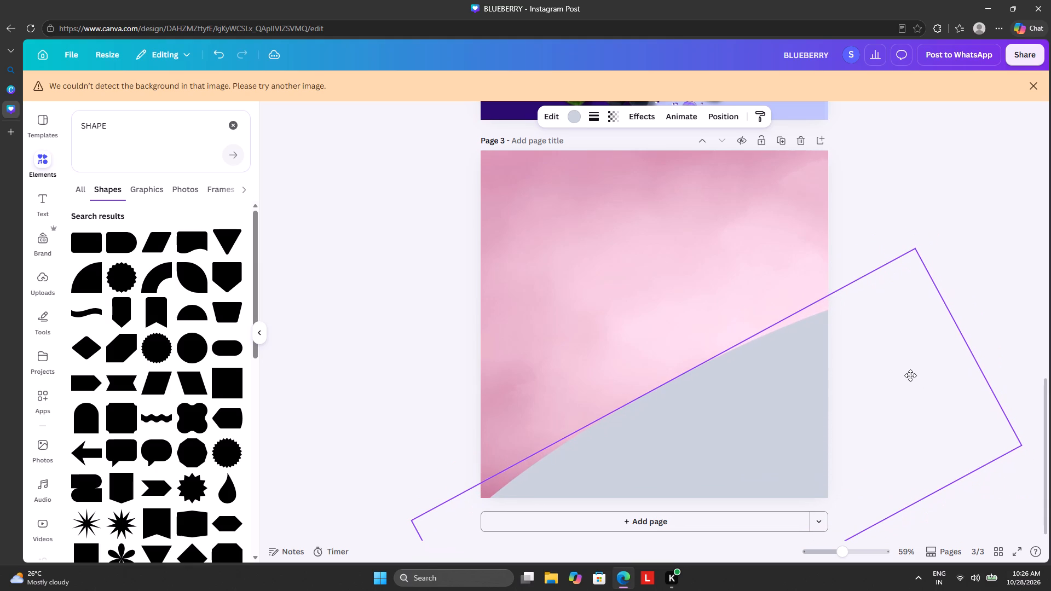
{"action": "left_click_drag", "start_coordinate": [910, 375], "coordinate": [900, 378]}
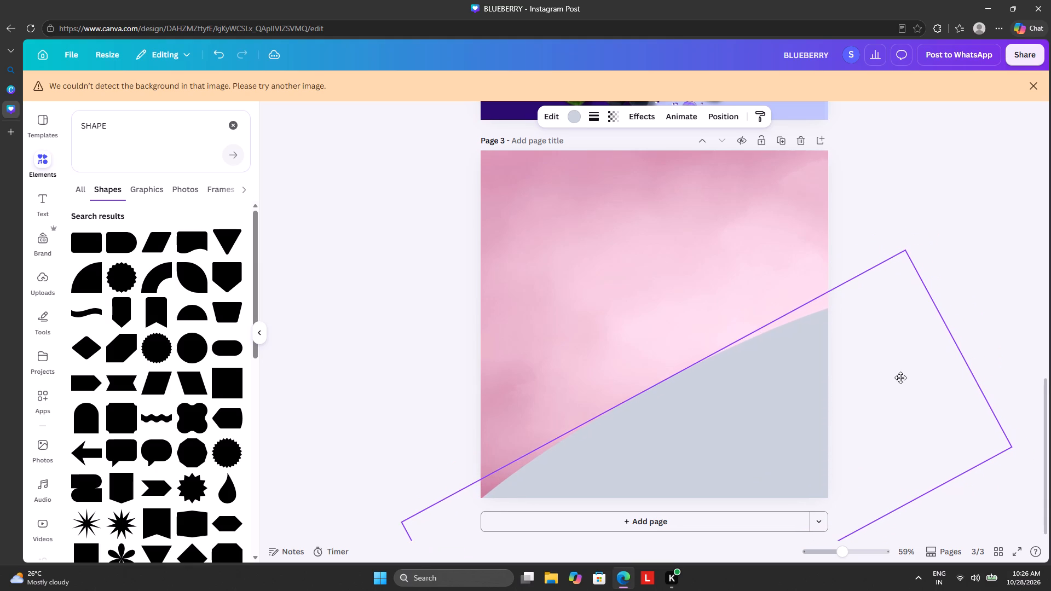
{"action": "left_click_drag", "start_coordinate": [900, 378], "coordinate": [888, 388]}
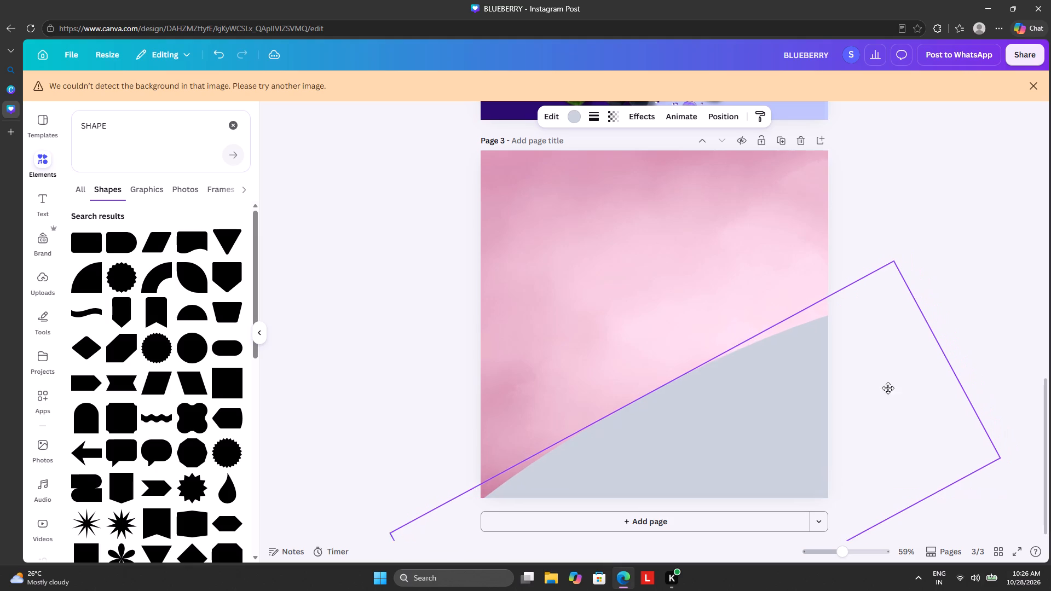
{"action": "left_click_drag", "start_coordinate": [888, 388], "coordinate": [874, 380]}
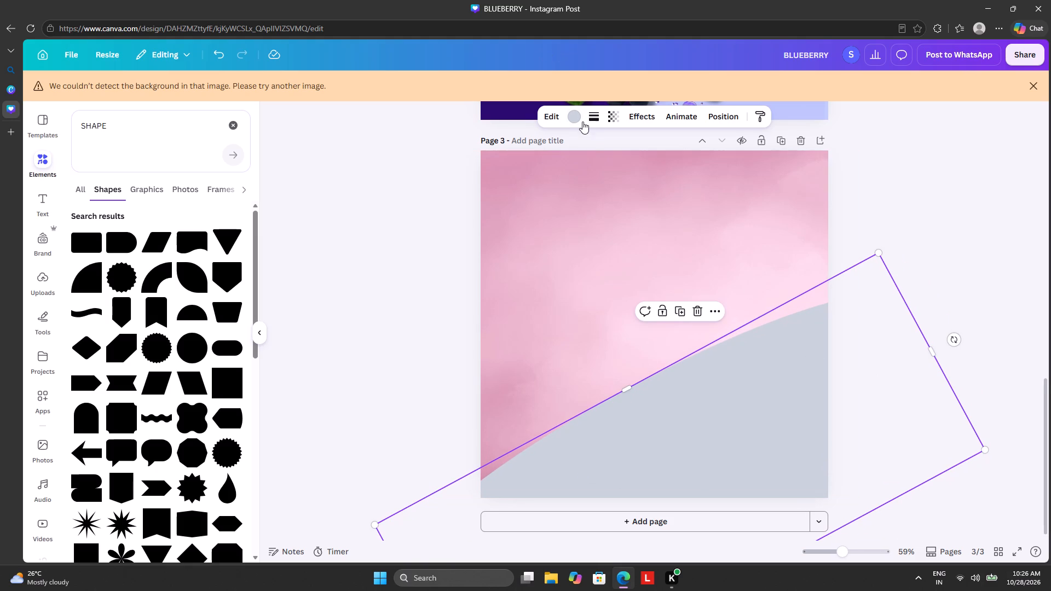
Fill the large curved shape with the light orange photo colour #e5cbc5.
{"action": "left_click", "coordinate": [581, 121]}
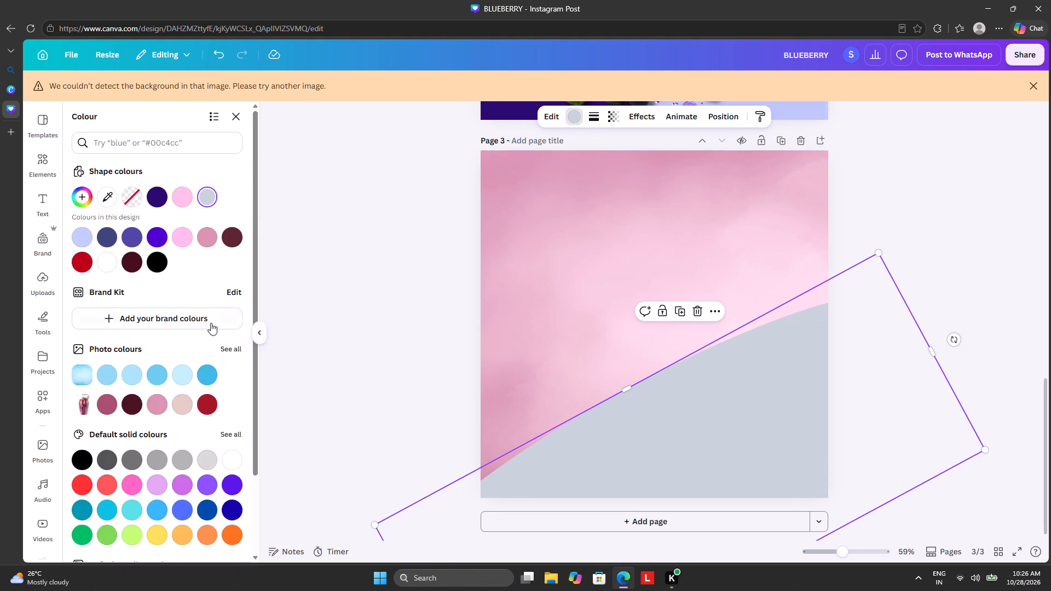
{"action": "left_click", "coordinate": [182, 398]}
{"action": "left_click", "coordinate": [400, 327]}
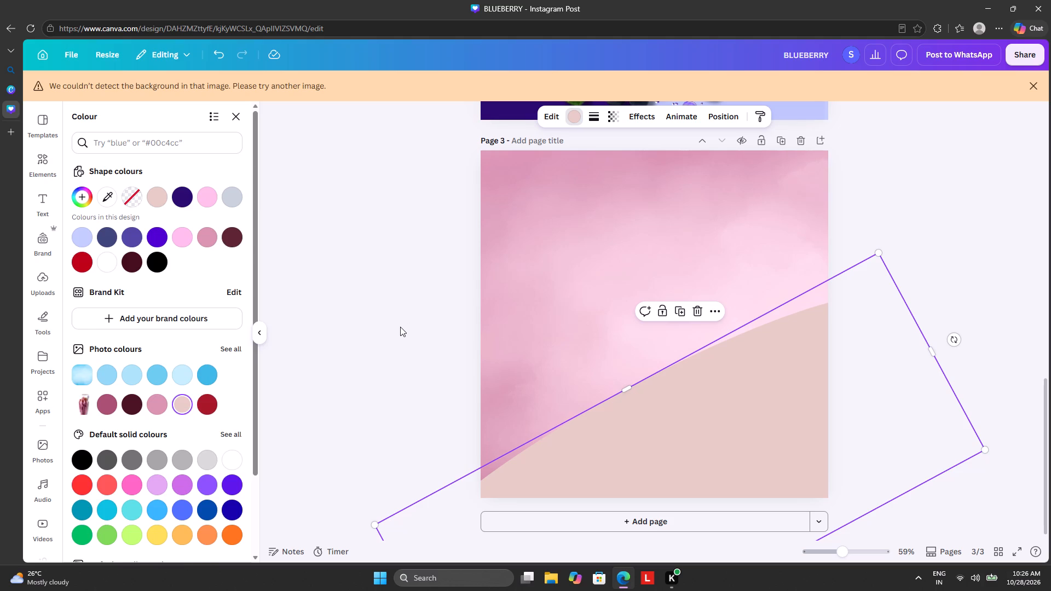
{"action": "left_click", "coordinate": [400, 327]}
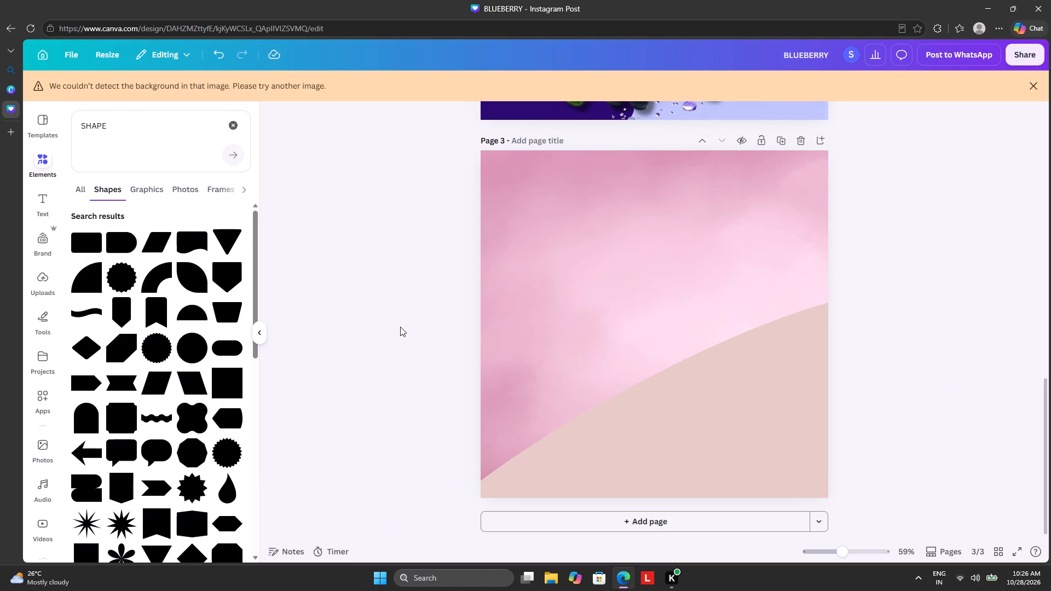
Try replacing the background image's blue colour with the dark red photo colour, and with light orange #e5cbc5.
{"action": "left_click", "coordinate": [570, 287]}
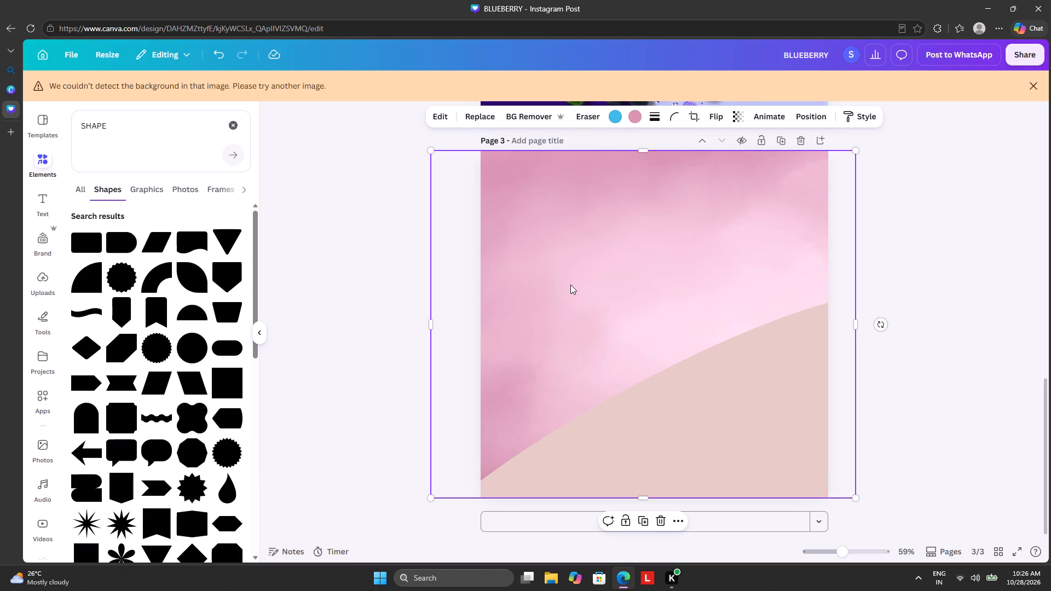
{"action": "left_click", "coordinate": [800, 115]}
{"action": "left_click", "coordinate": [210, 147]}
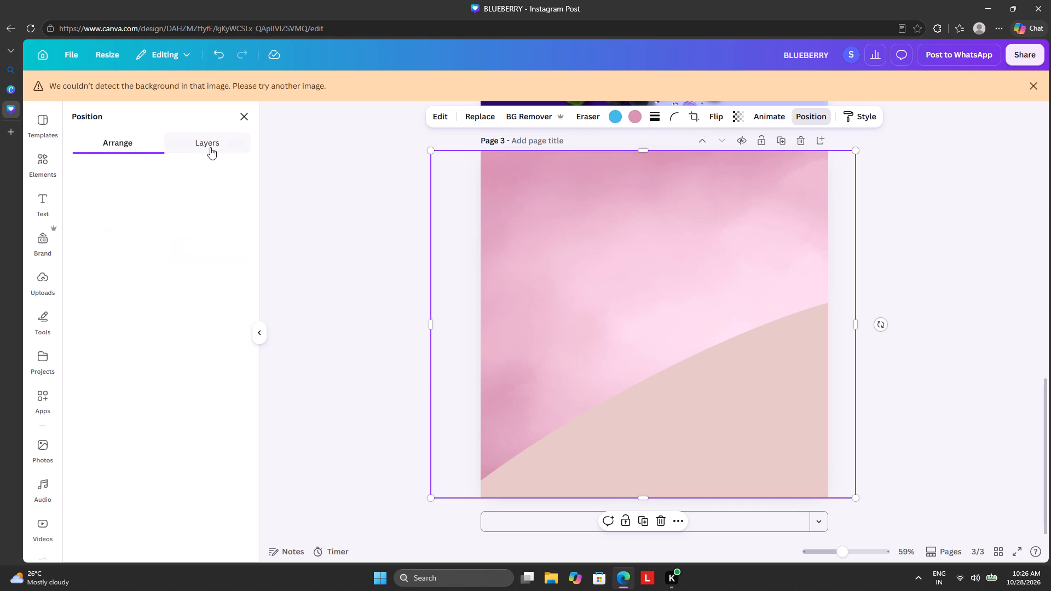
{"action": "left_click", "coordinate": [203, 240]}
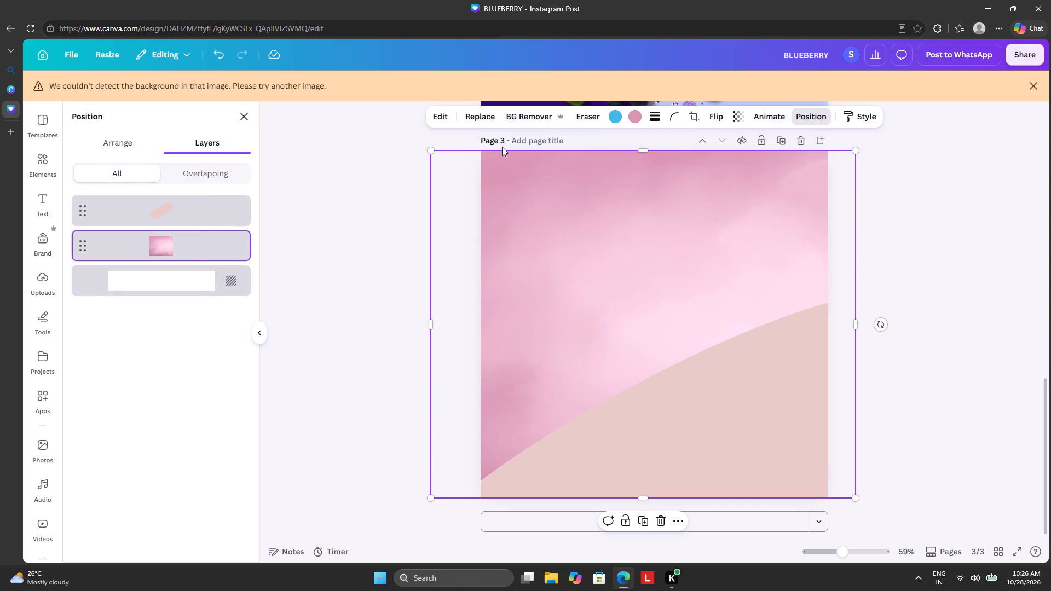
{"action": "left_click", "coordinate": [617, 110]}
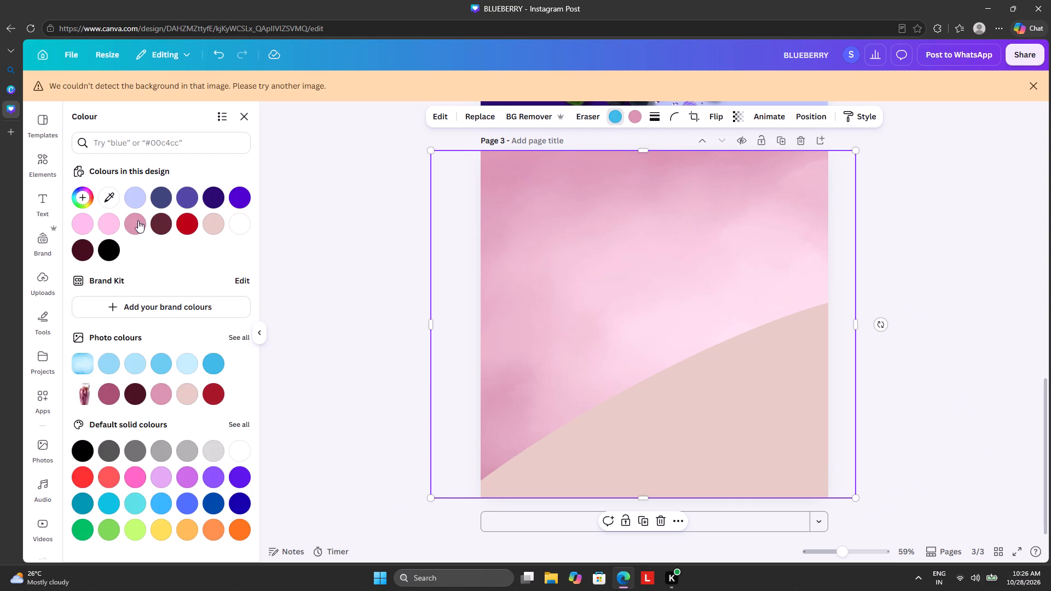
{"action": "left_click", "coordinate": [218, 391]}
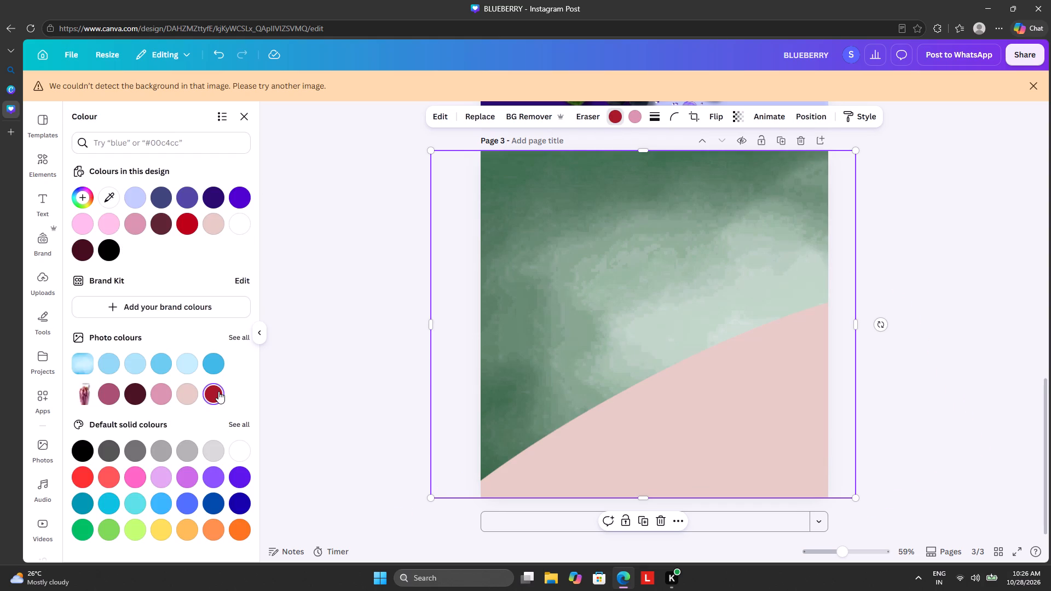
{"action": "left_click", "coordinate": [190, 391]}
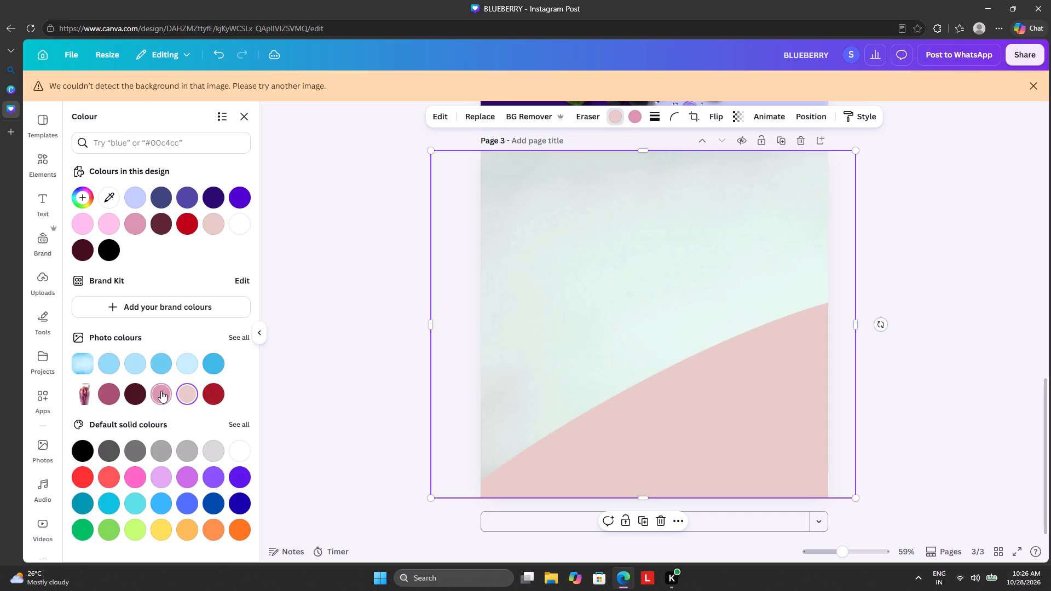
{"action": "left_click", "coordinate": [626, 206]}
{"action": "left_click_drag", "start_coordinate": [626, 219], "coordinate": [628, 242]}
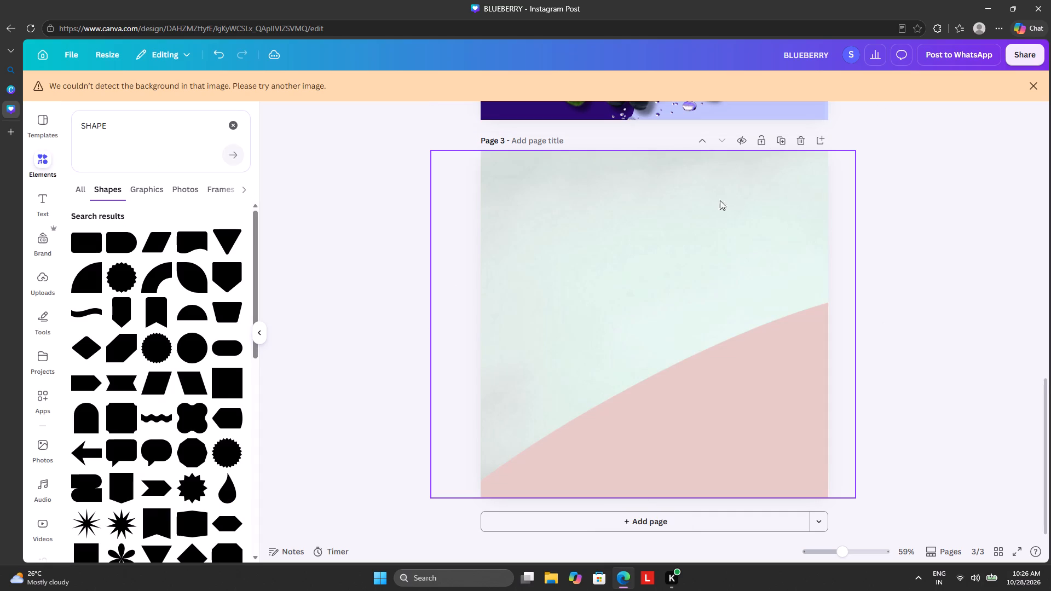
Delete page 3 from the design.
{"action": "left_click", "coordinate": [801, 147]}
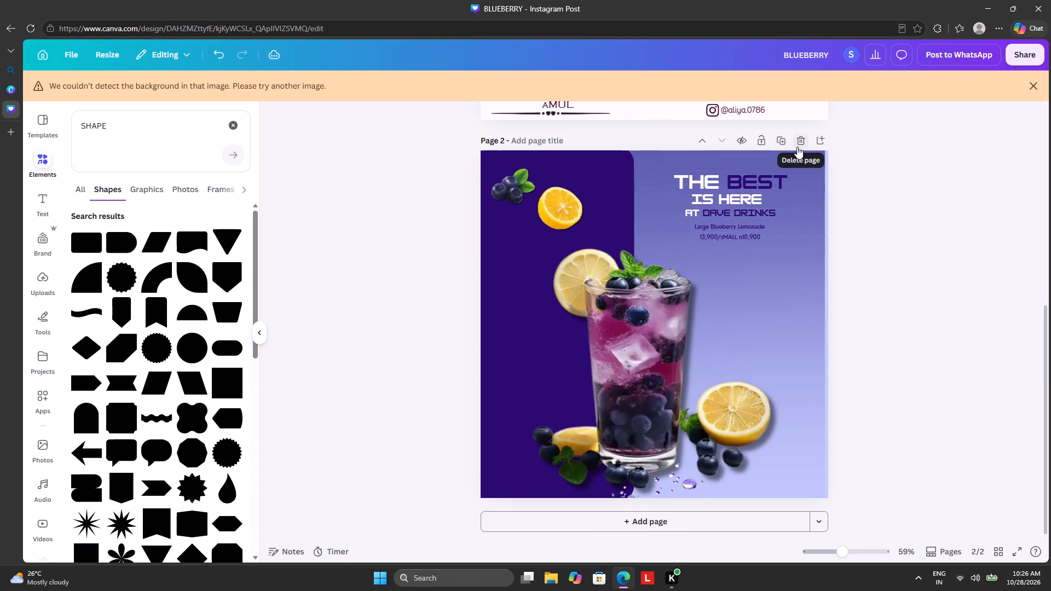
{"action": "scroll", "coordinate": [714, 301], "scroll_direction": "down", "scroll_amount": 5}
{"action": "scroll", "coordinate": [713, 301], "scroll_direction": "up", "scroll_amount": 5}
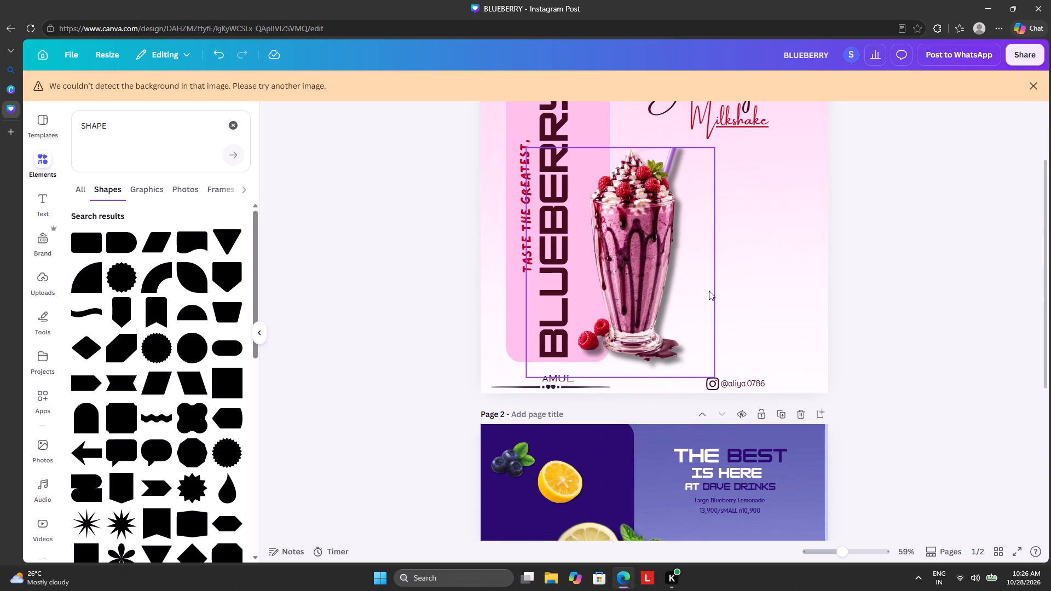
Add a new page 3 after the lemonade page and set its background to the pink photo colour #a85072.
{"action": "scroll", "coordinate": [709, 291], "scroll_direction": "up", "scroll_amount": 7}
{"action": "scroll", "coordinate": [708, 288], "scroll_direction": "down", "scroll_amount": 5}
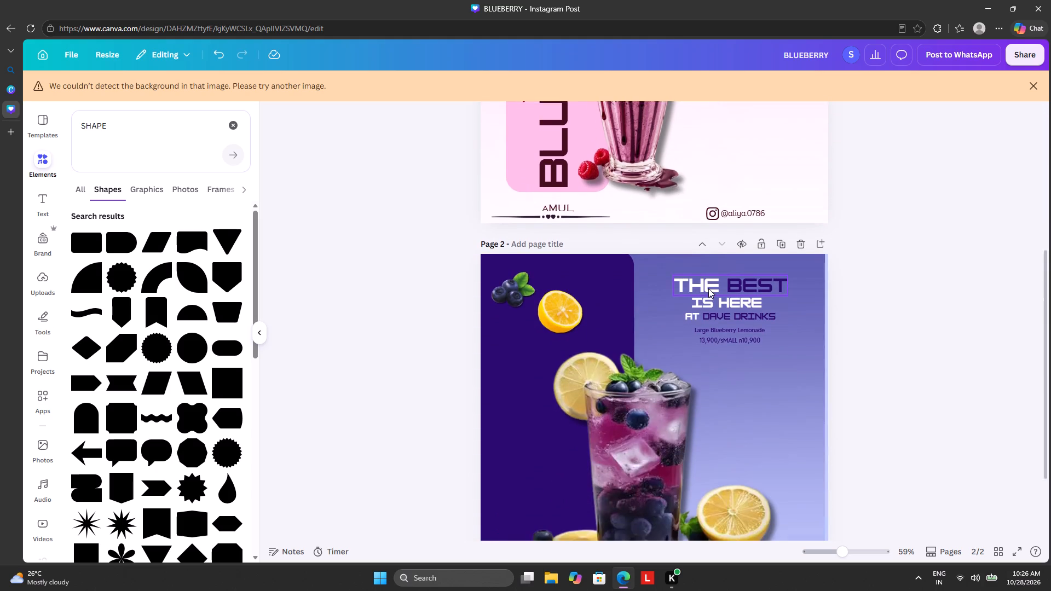
{"action": "scroll", "coordinate": [708, 288], "scroll_direction": "down", "scroll_amount": 5}
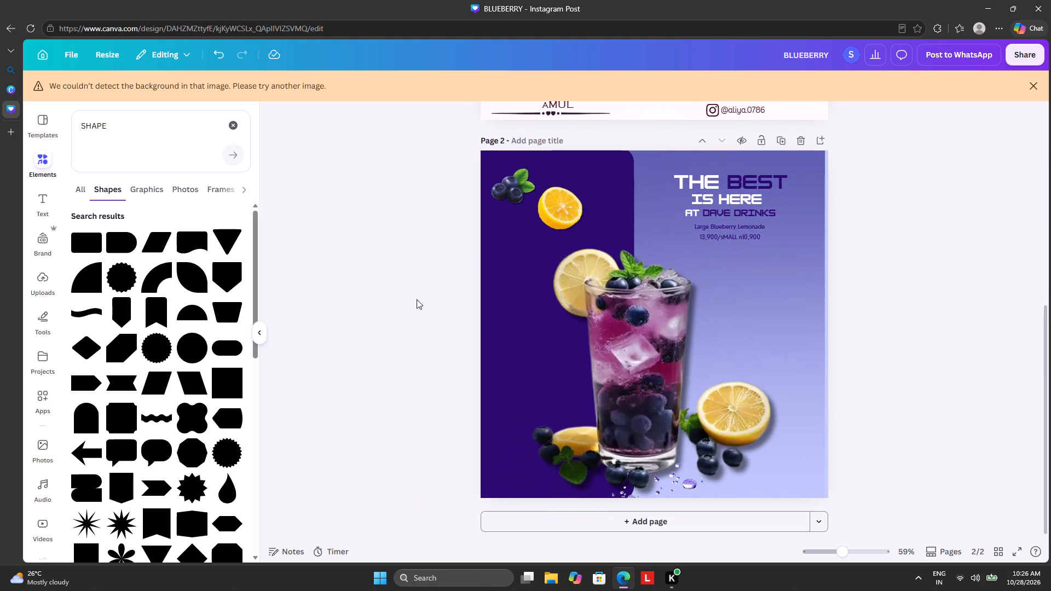
{"action": "left_click", "coordinate": [546, 523]}
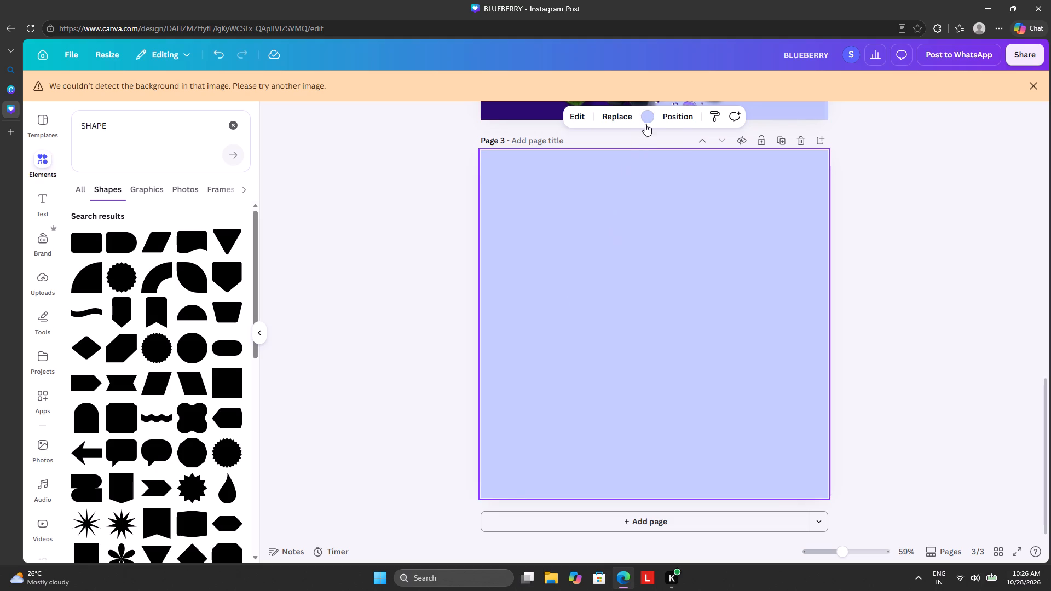
{"action": "left_click", "coordinate": [650, 115]}
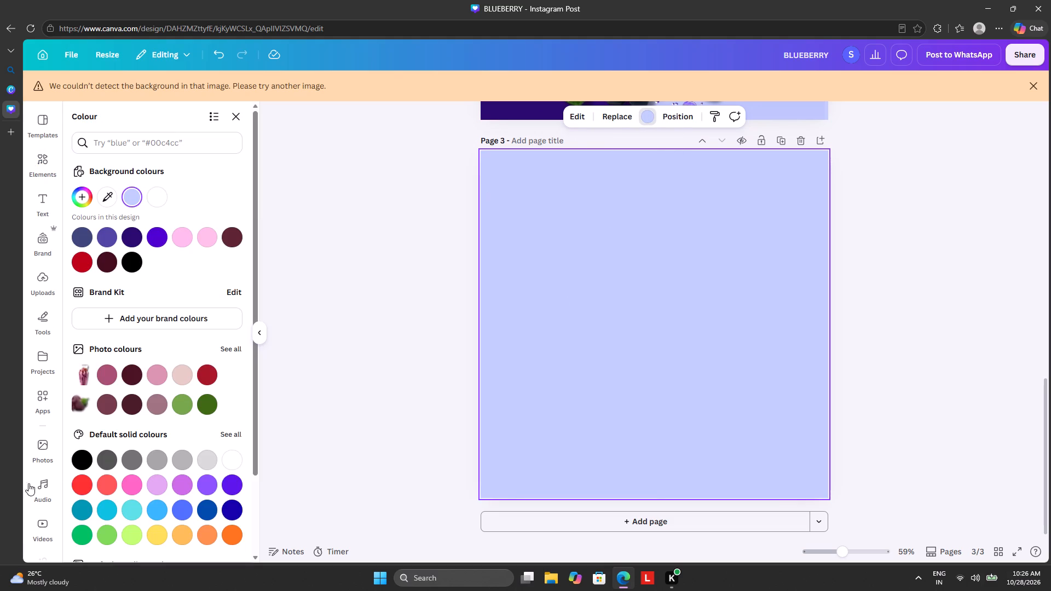
{"action": "left_click", "coordinate": [103, 381]}
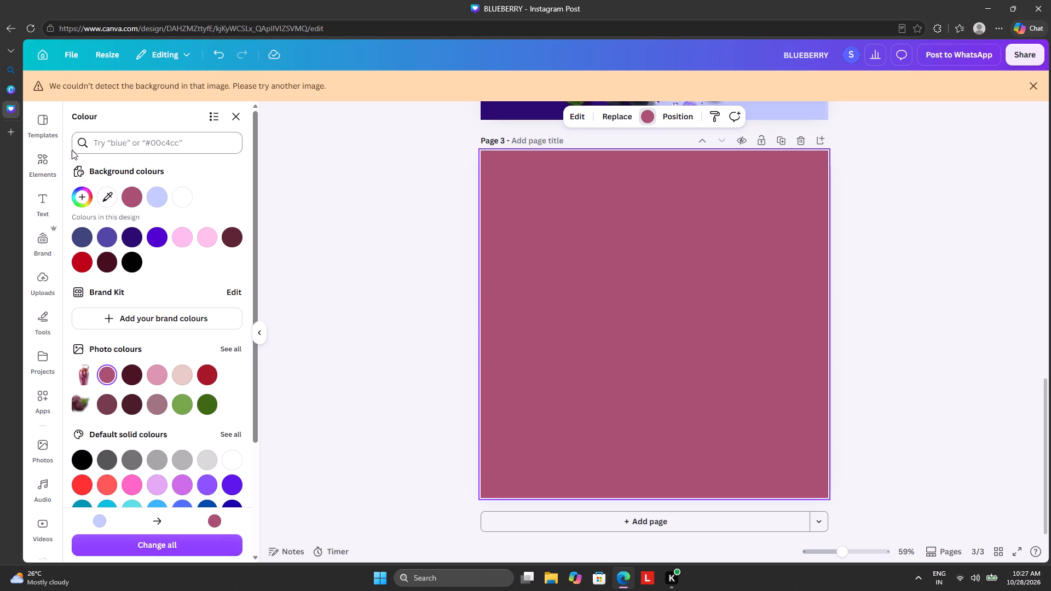
Search the elements for background and add the square blue gradient graphic that fades downward to page 3.
{"action": "left_click", "coordinate": [44, 159]}
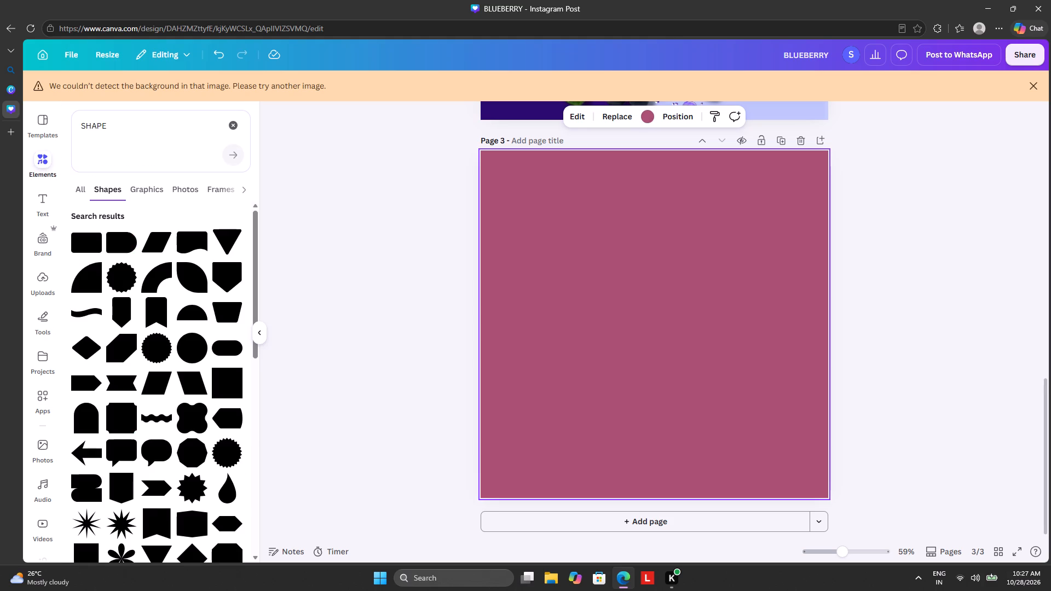
{"action": "left_click", "coordinate": [230, 125]}
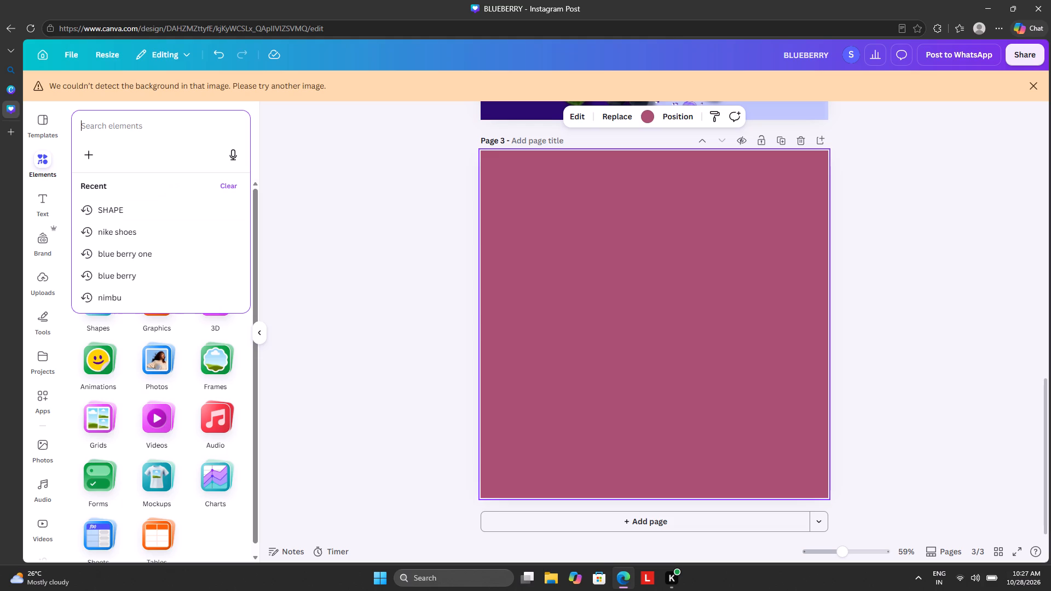
{"action": "key", "text": "b"}
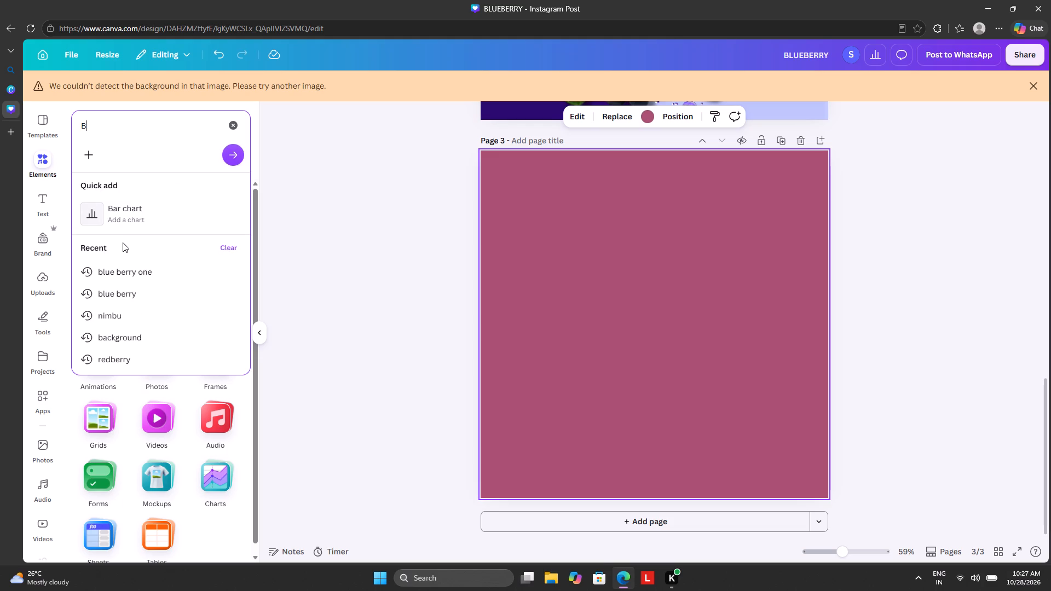
{"action": "key", "text": "a"}
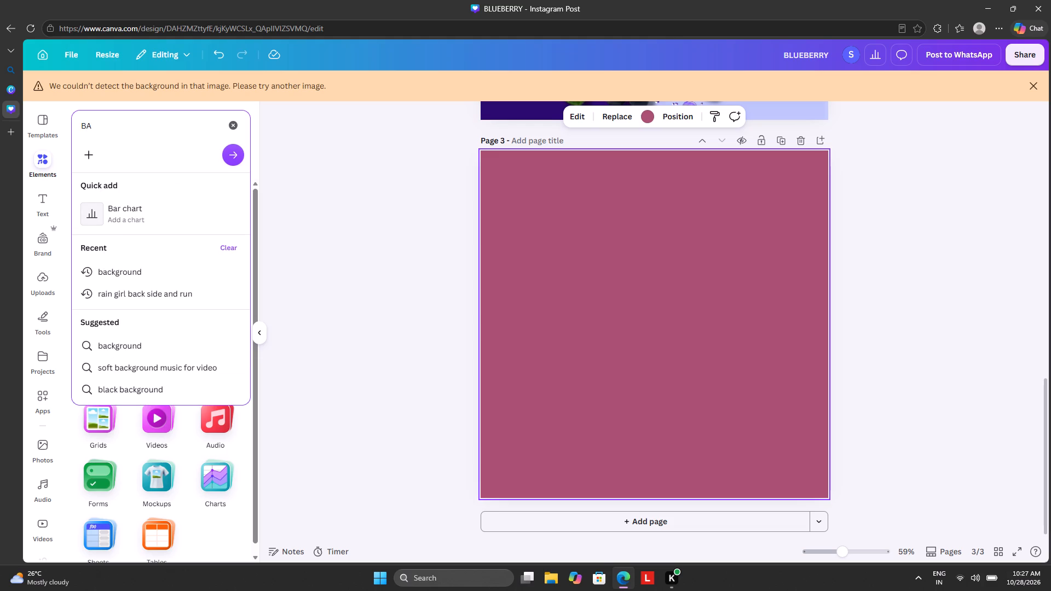
{"action": "left_click", "coordinate": [96, 266]}
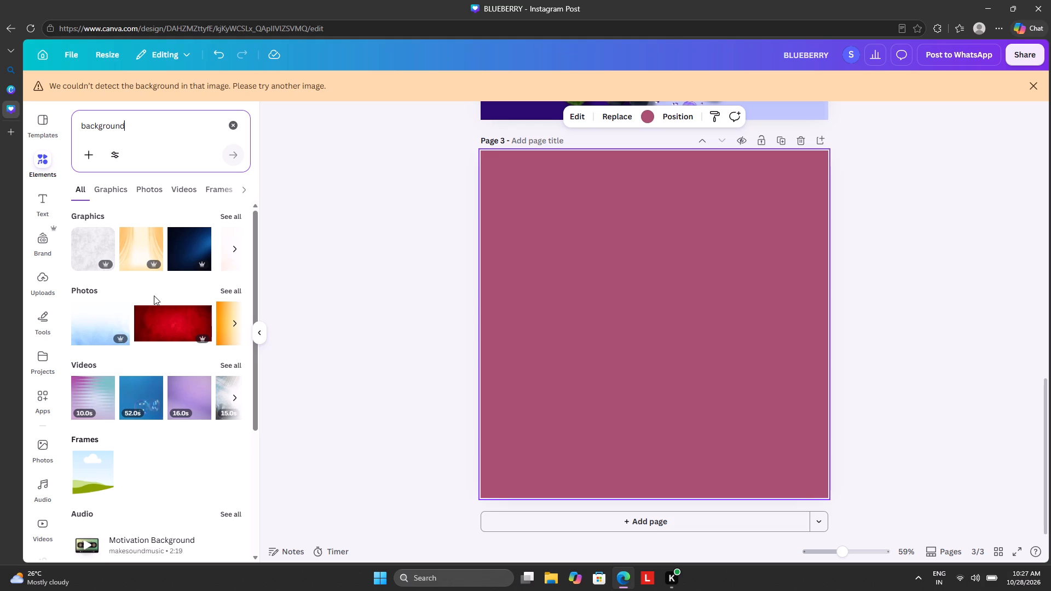
{"action": "scroll", "coordinate": [154, 296], "scroll_direction": "down", "scroll_amount": 5}
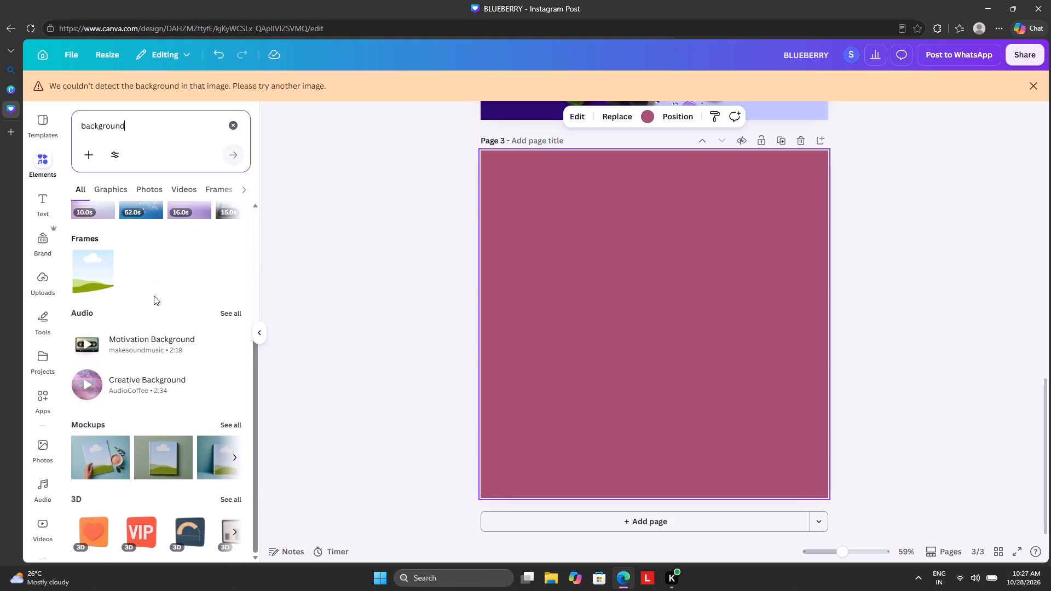
{"action": "scroll", "coordinate": [154, 296], "scroll_direction": "up", "scroll_amount": 5}
{"action": "left_click", "coordinate": [229, 214]}
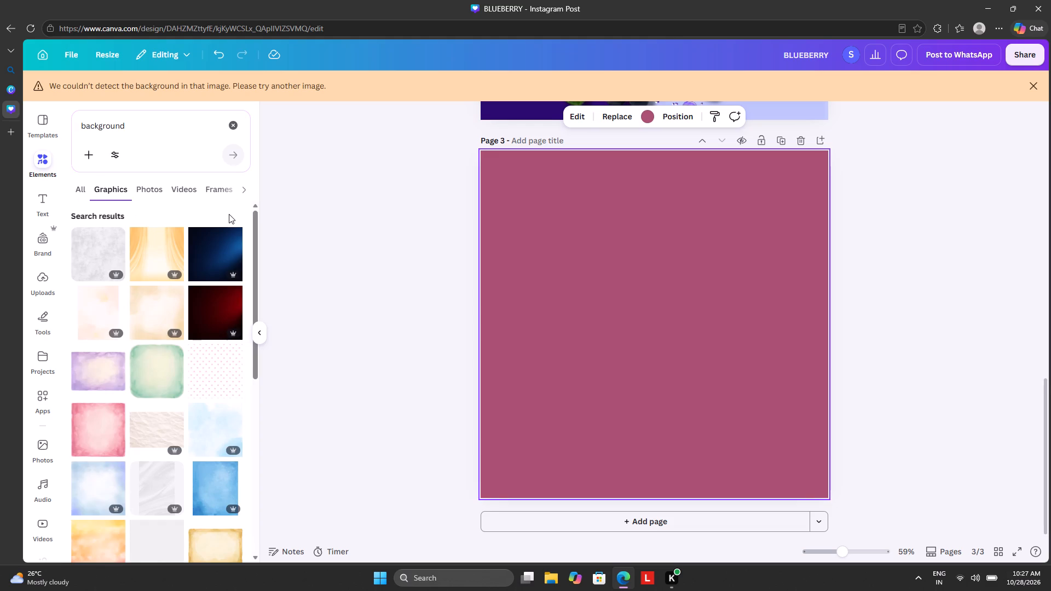
{"action": "scroll", "coordinate": [193, 302], "scroll_direction": "down", "scroll_amount": 5}
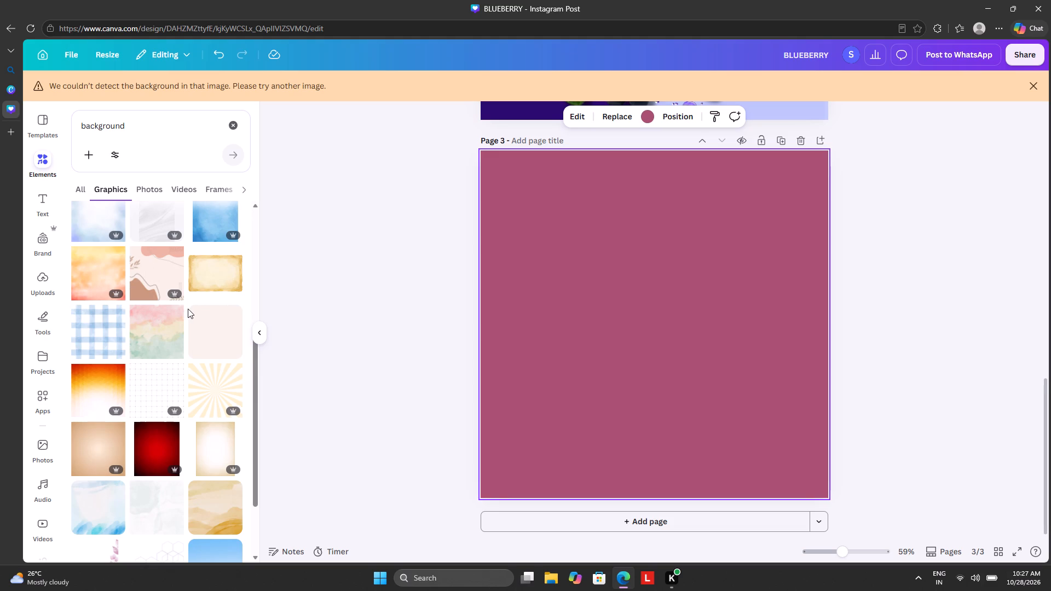
{"action": "scroll", "coordinate": [188, 309], "scroll_direction": "down", "scroll_amount": 5}
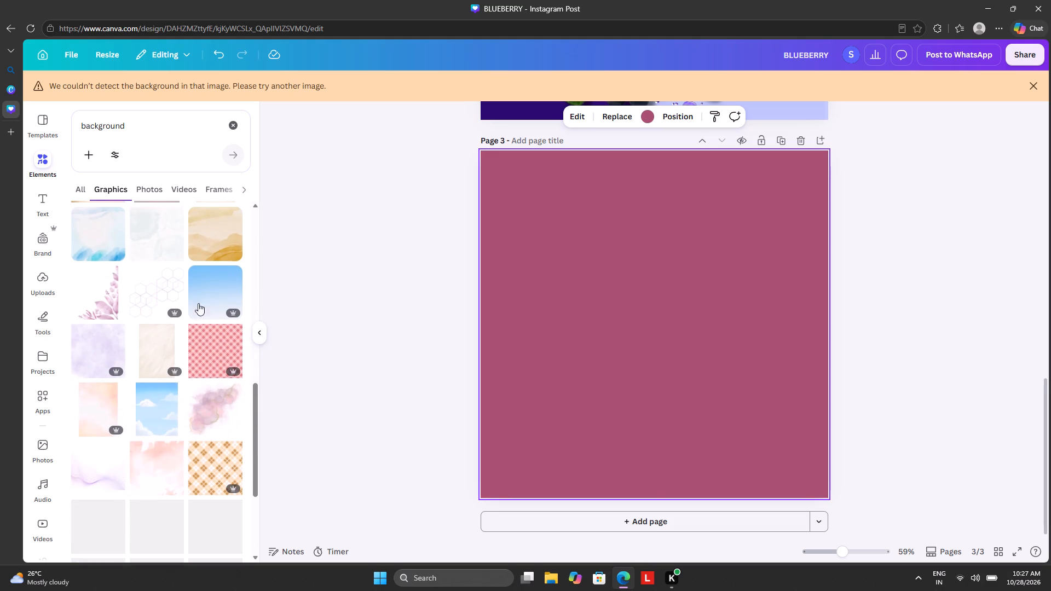
{"action": "left_click", "coordinate": [220, 282]}
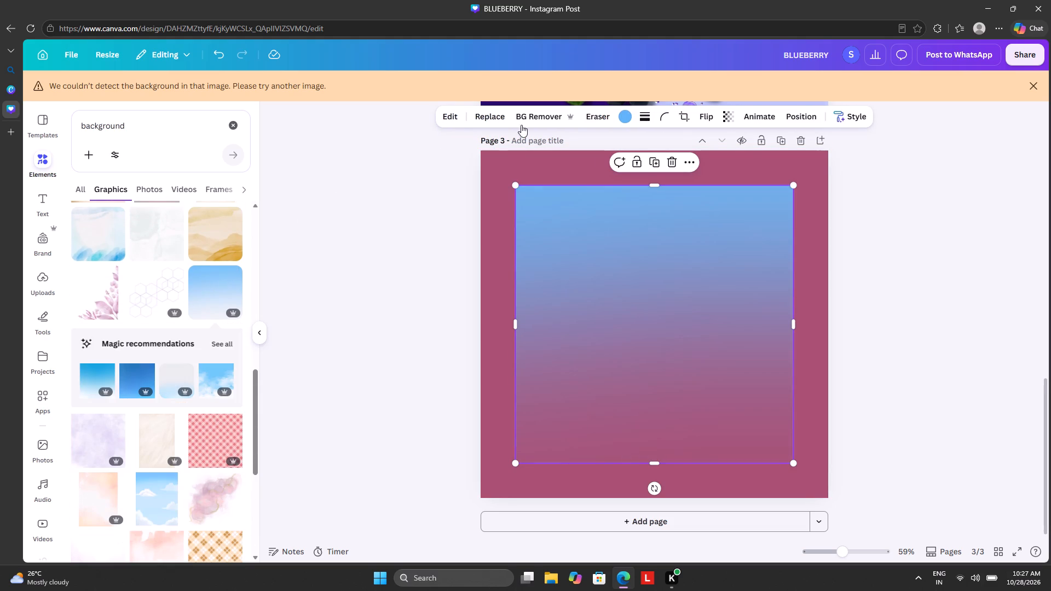
Recolour the gradient graphic's blue with the light orange photo colour.
{"action": "left_click", "coordinate": [619, 114]}
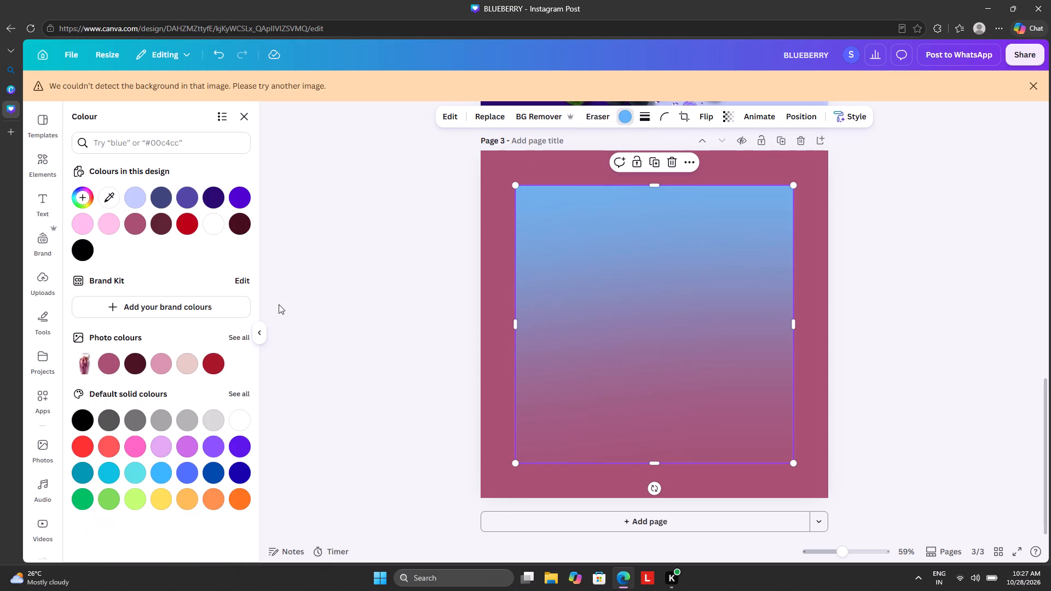
{"action": "left_click", "coordinate": [188, 363]}
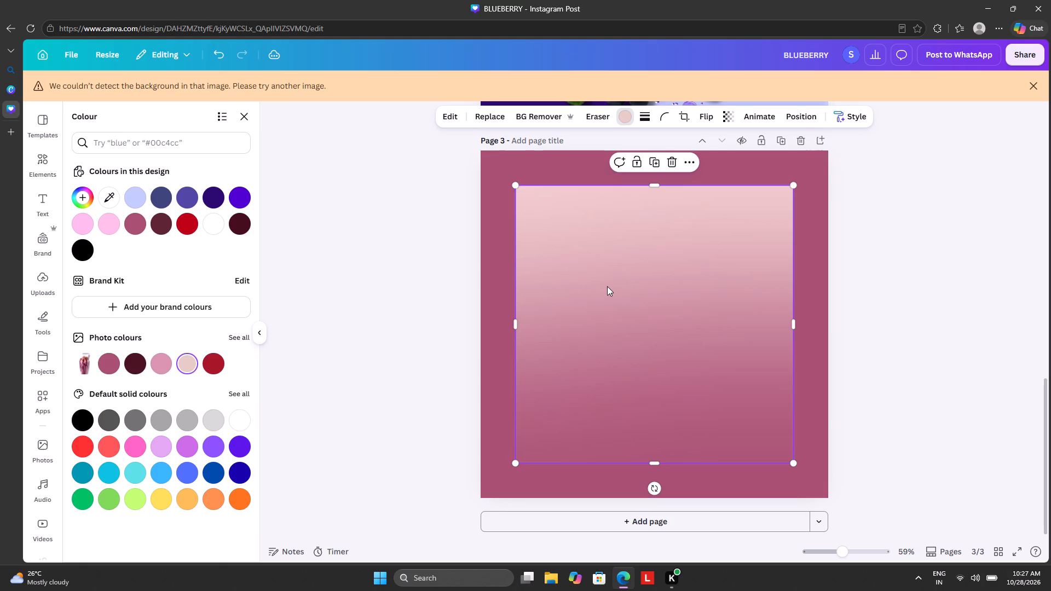
Move the gradient to page 3's upper-left corner and enlarge it slightly past the page's right and bottom edges to cover the page.
{"action": "left_click_drag", "start_coordinate": [607, 287], "coordinate": [569, 253]}
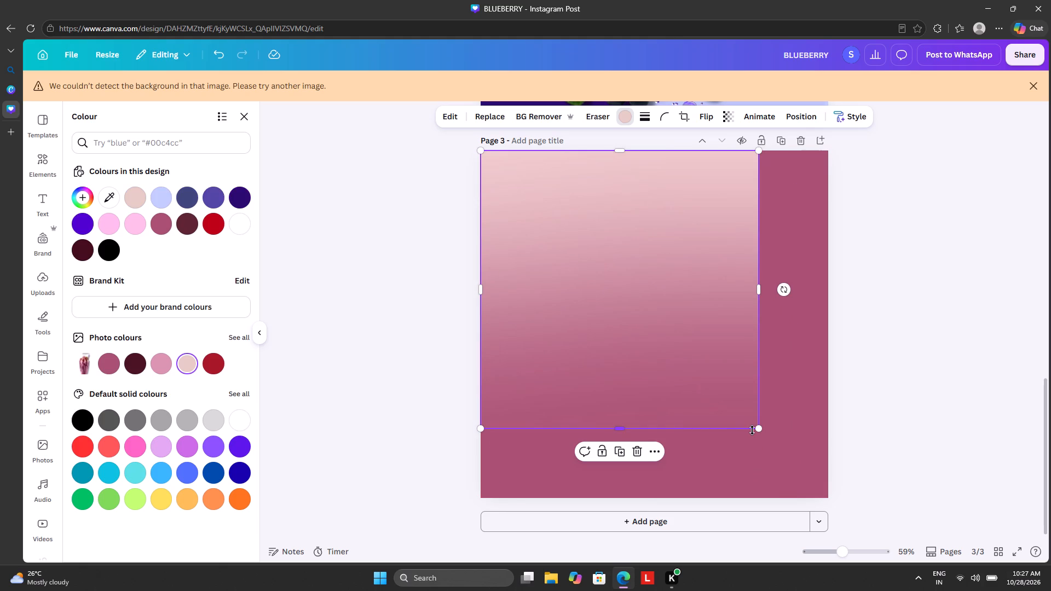
{"action": "left_click_drag", "start_coordinate": [755, 425], "coordinate": [821, 500]}
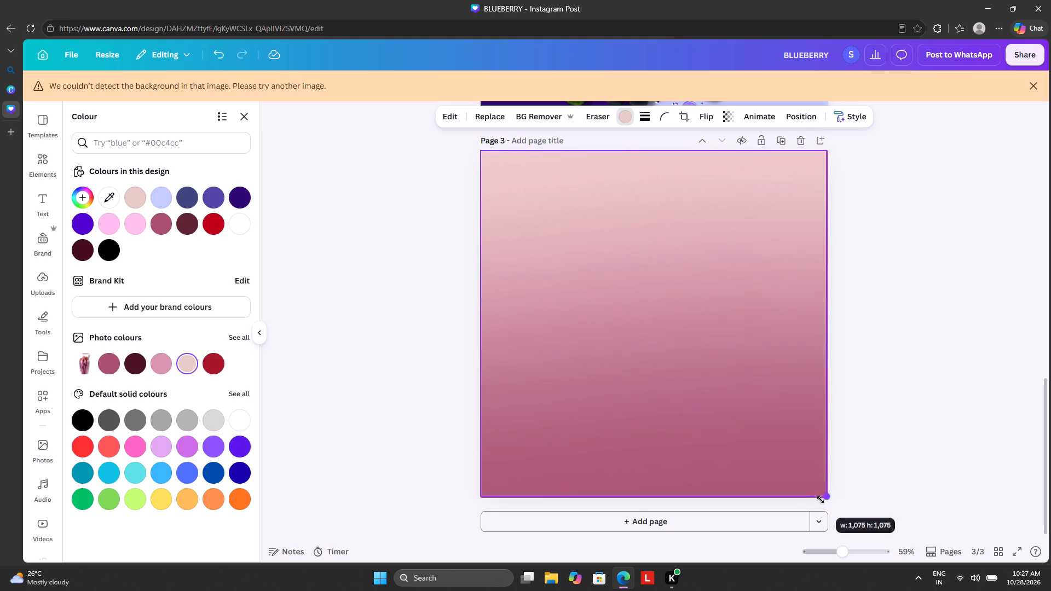
{"action": "left_click_drag", "start_coordinate": [821, 500], "coordinate": [826, 505]}
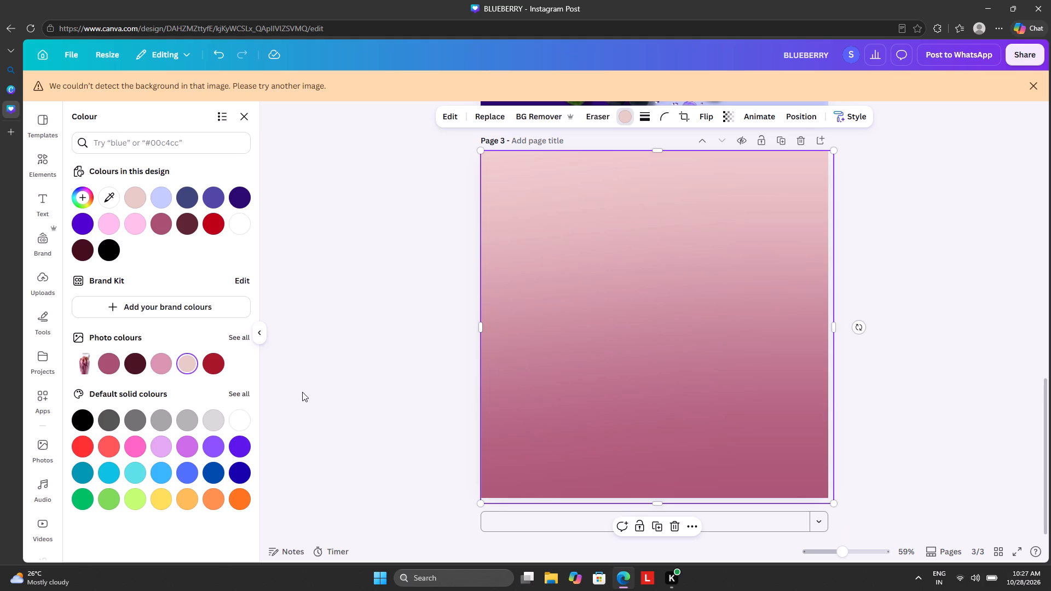
{"action": "left_click", "coordinate": [302, 391]}
{"action": "left_click", "coordinate": [347, 376]}
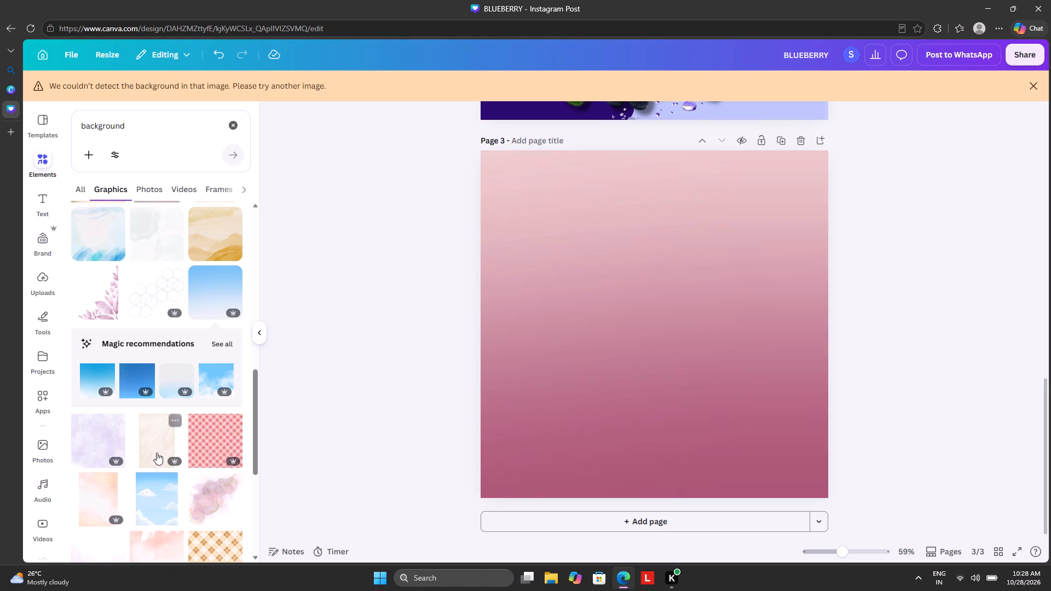
Browse further background graphics for another element to use on page 3.
{"action": "scroll", "coordinate": [157, 453], "scroll_direction": "down", "scroll_amount": 5}
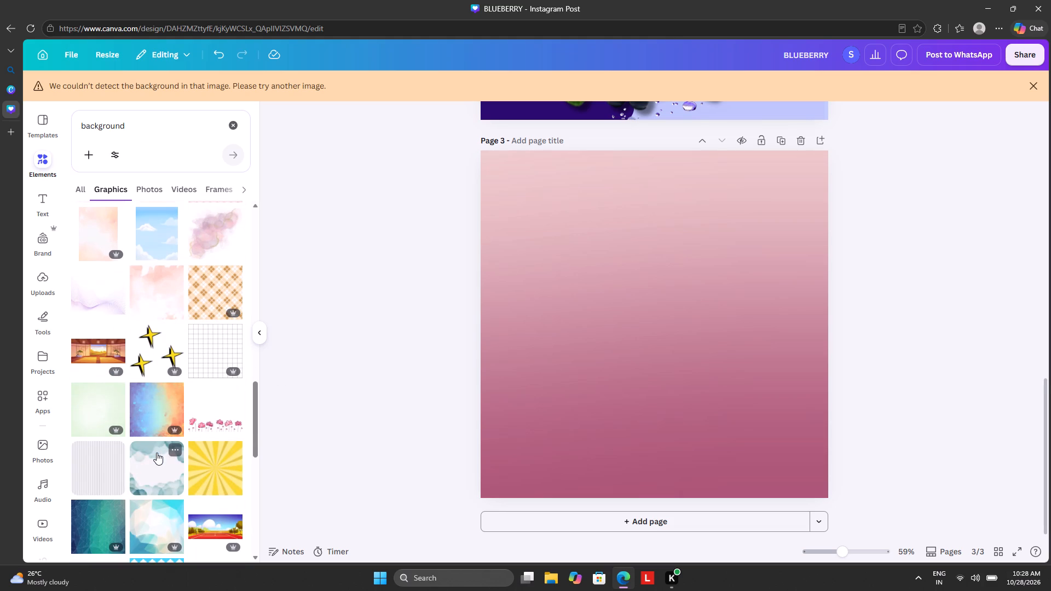